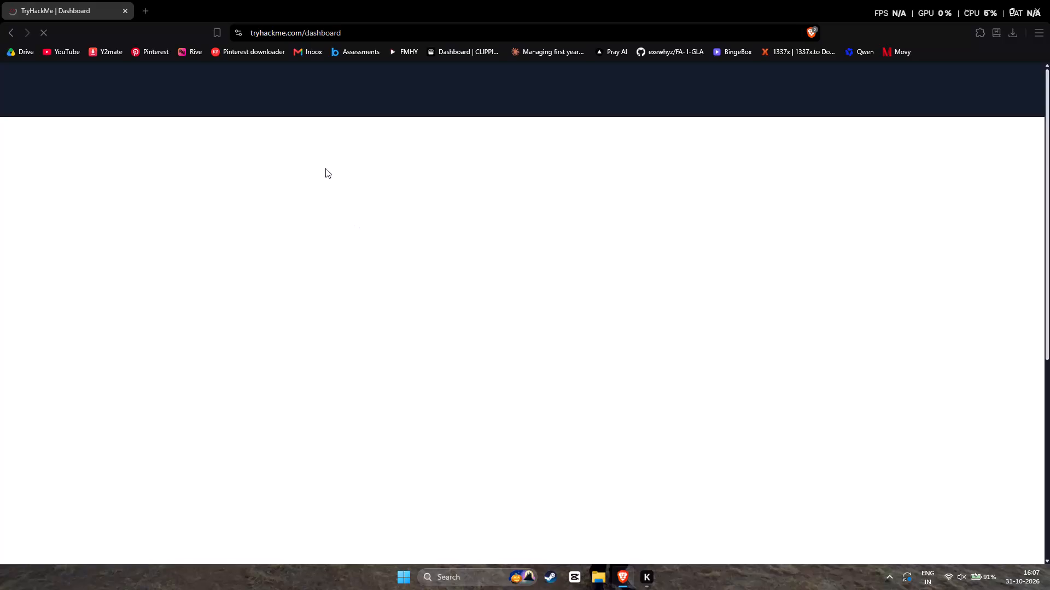
Replace the TryHackMe dashboard tab with a new browser tab and open the Untitled design file in Figma.
click(148, 8)
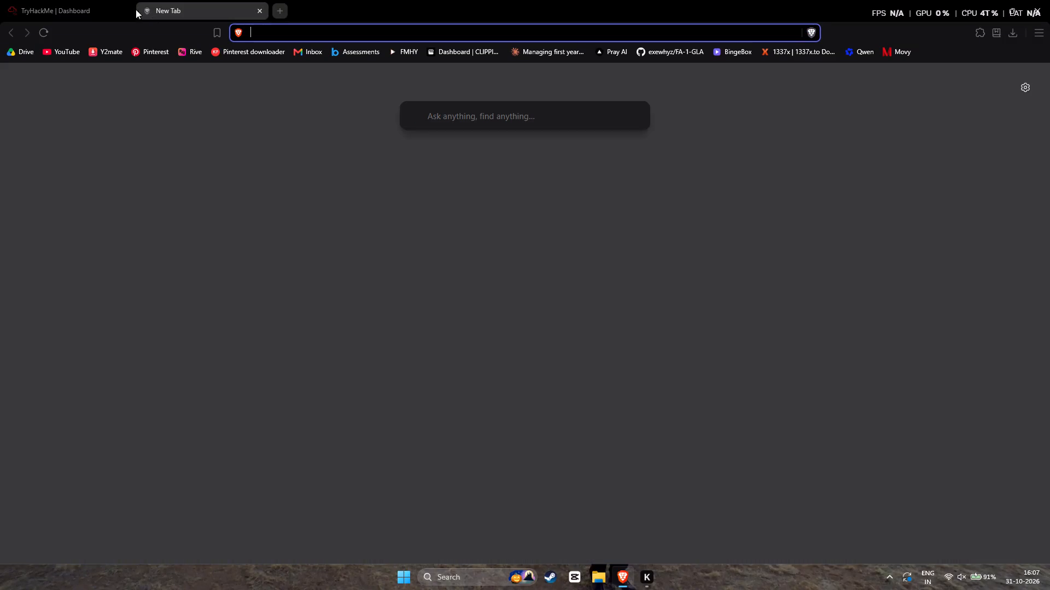
click(129, 9)
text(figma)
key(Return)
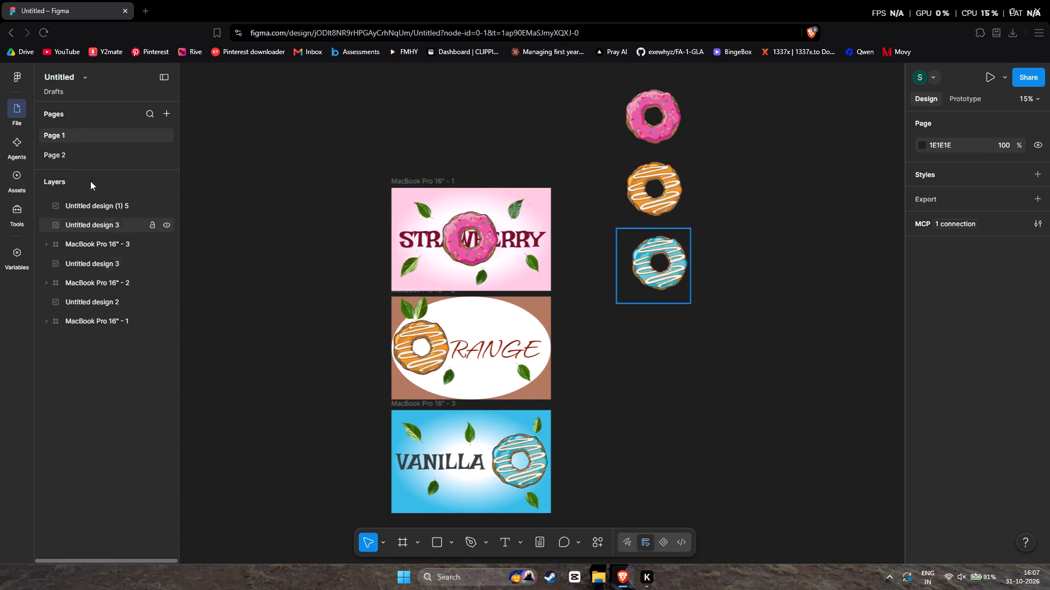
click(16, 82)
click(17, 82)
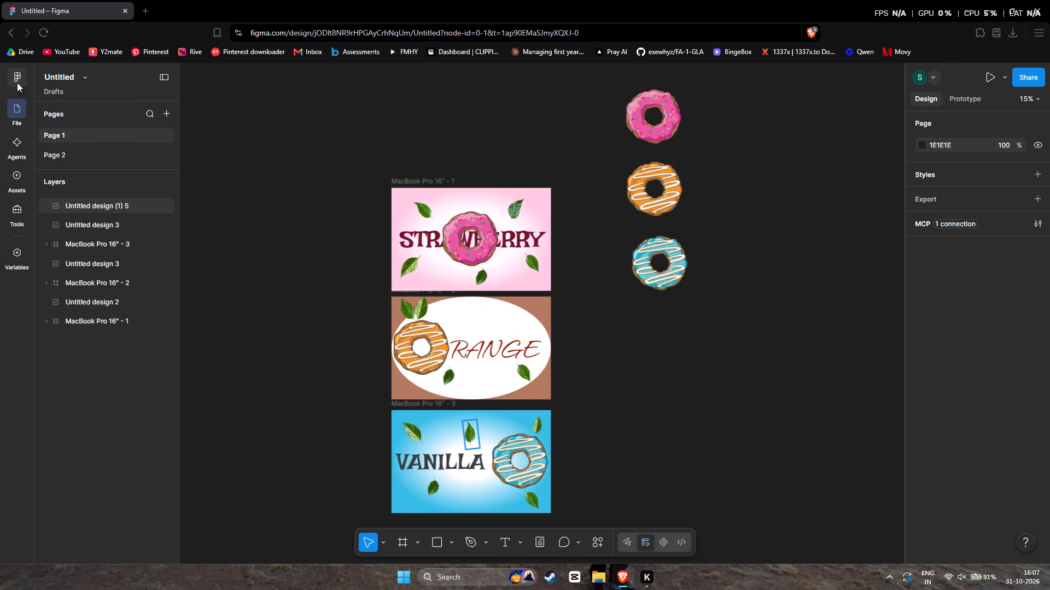
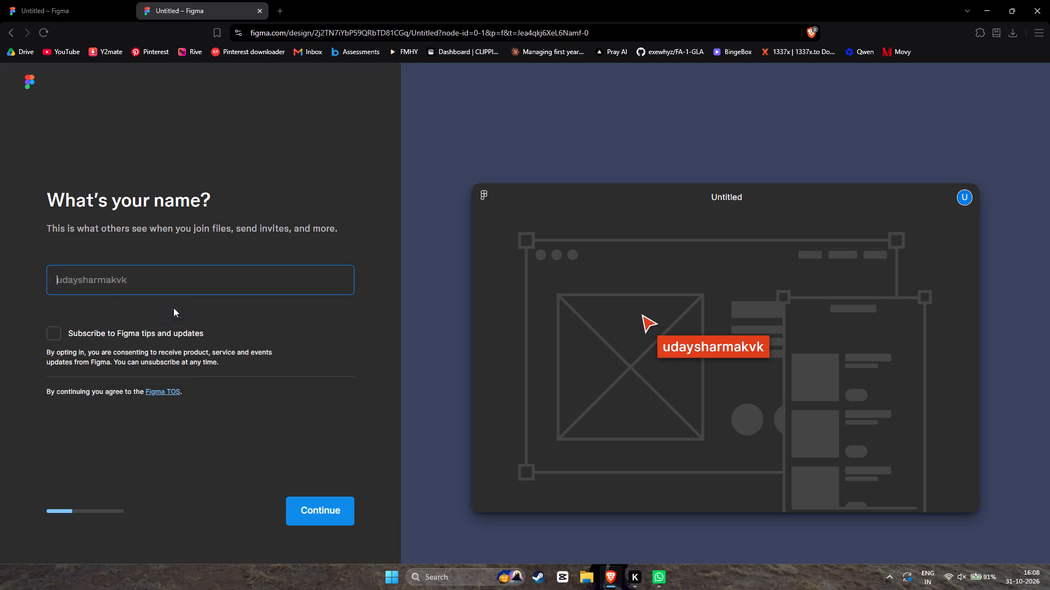
Enter "flying feet" as the display name and continue the account setup.
click(178, 287)
text(feet flyer)
key(BackSpace)
key(BackSpace)
key(BackSpace)
key(BackSpace)
key(BackSpace)
key(BackSpace)
key(BackSpace)
key(BackSpace)
key(BackSpace)
key(BackSpace)
key(BackSpace)
key(BackSpace)
key(BackSpace)
key(BackSpace)
key(BackSpace)
key(BackSpace)
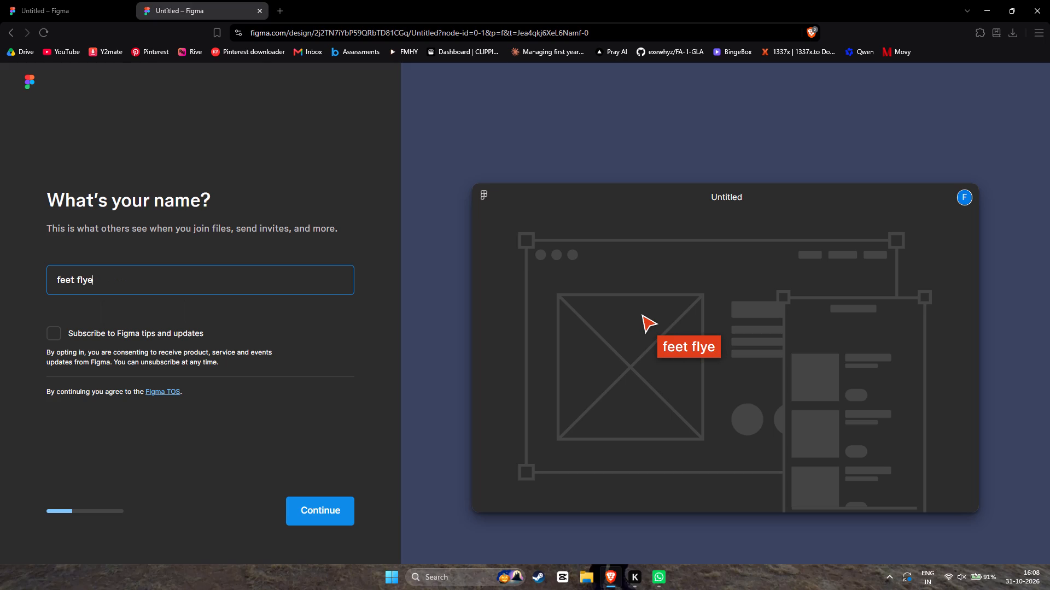
text(flying feet)
key(Return)
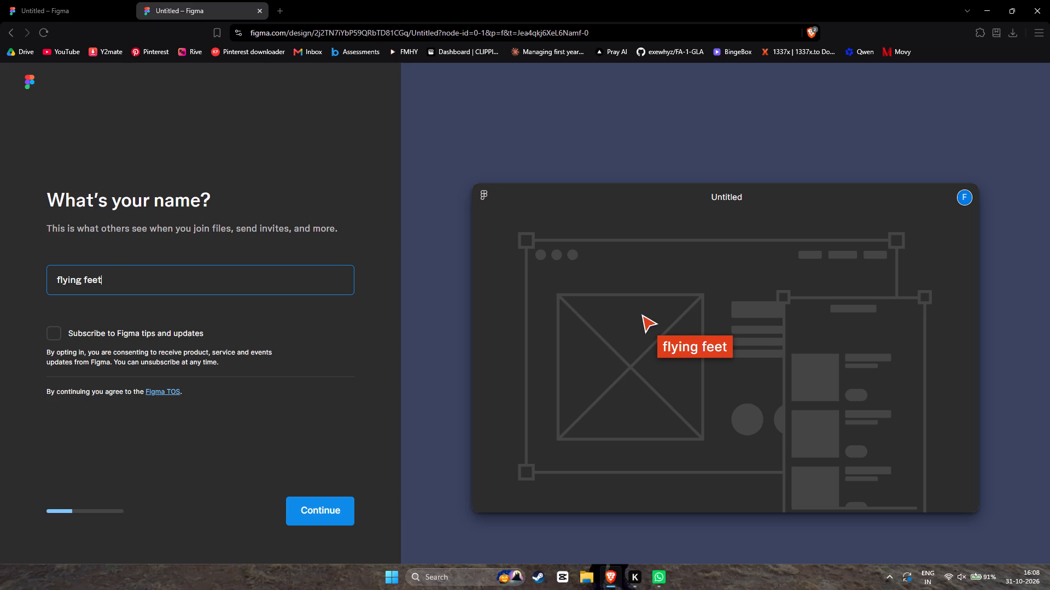
click(311, 495)
click(323, 514)
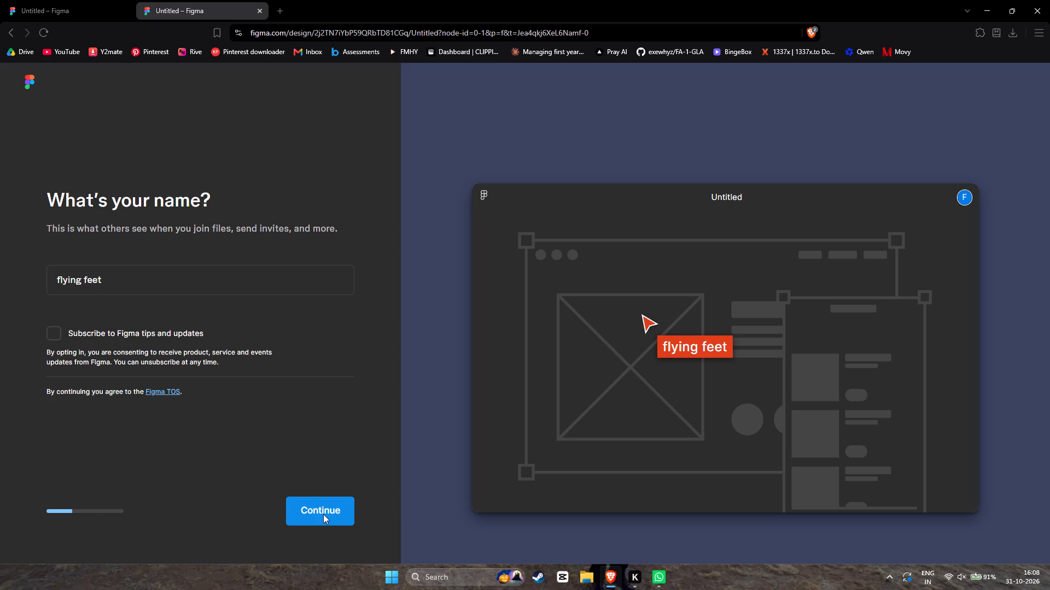
Finish the onboarding survey with Design as the role and "Yes, a few times" for previous Figma use.
click(122, 281)
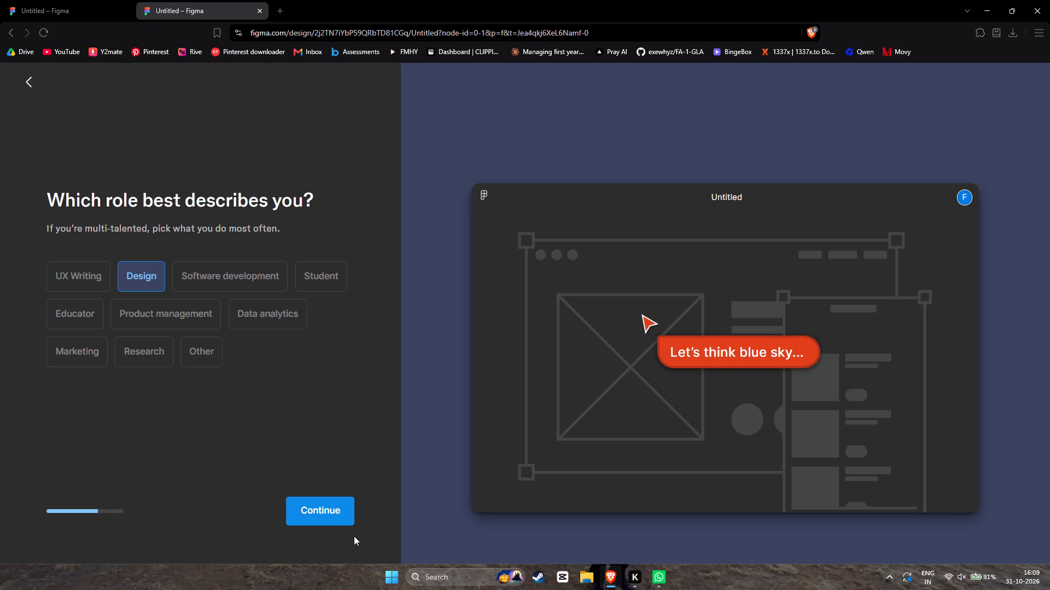
click(339, 512)
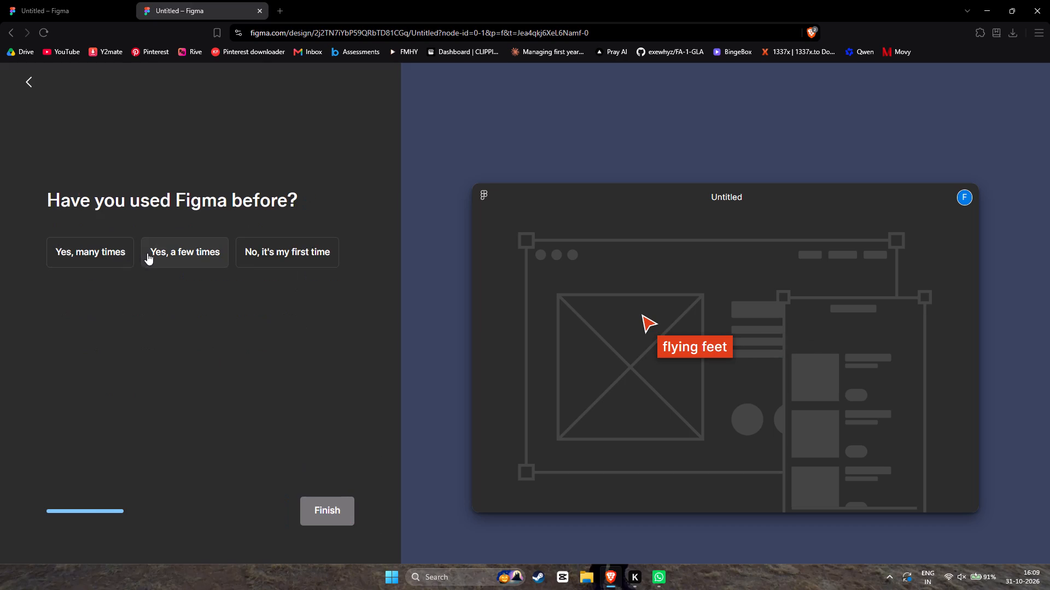
click(148, 252)
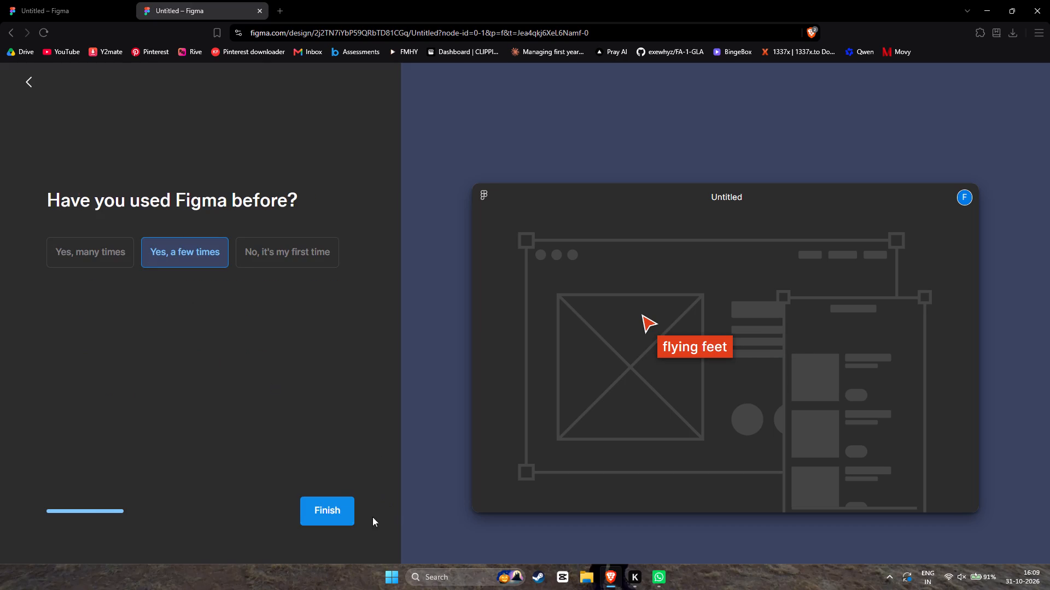
click(339, 516)
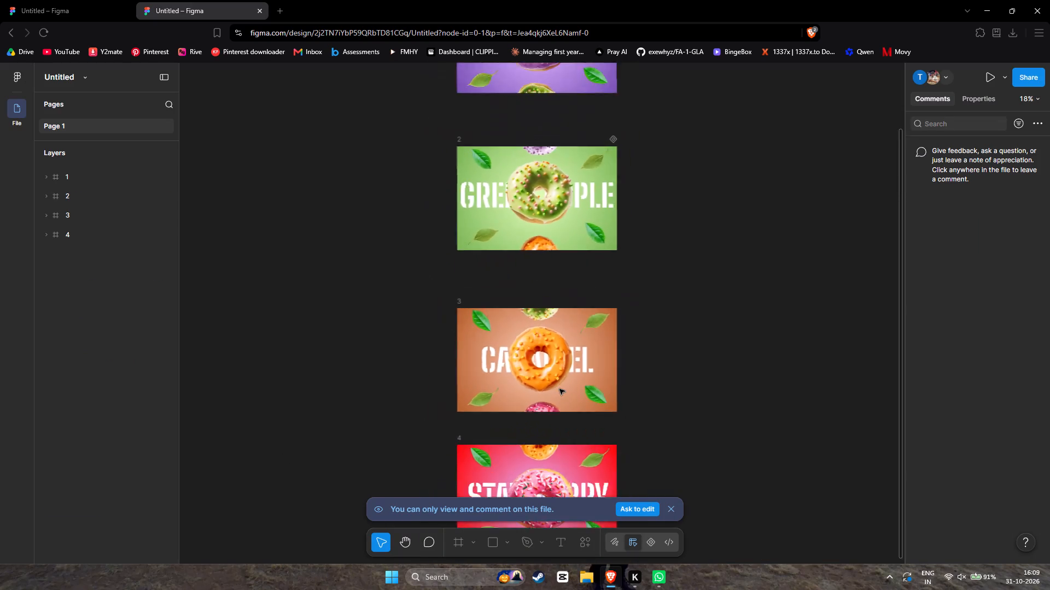
Request edit access to the shared donut file, continuing with the Full seat request.
click(649, 512)
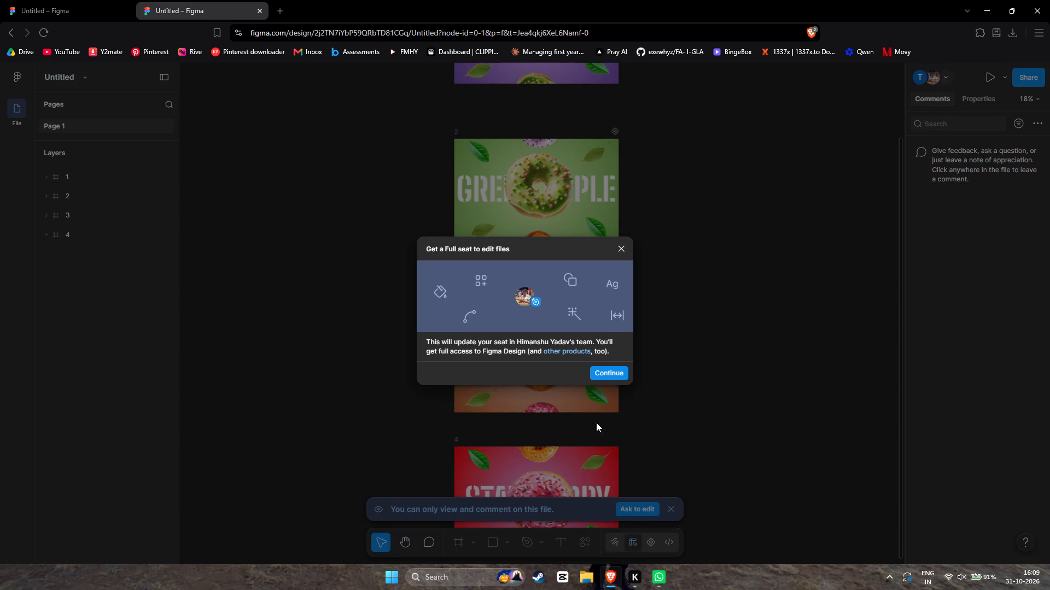
click(611, 370)
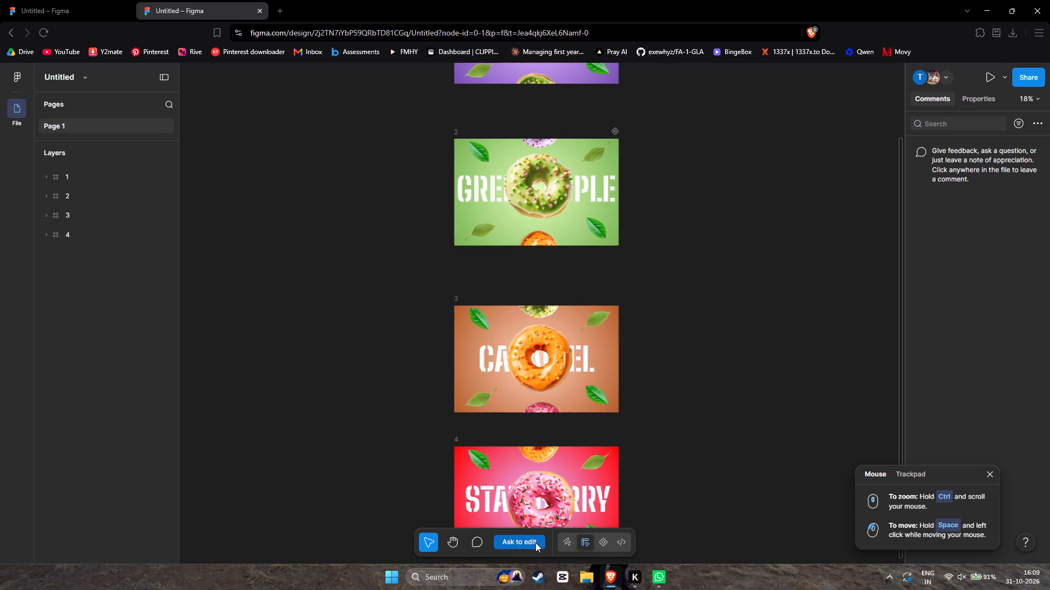
click(522, 545)
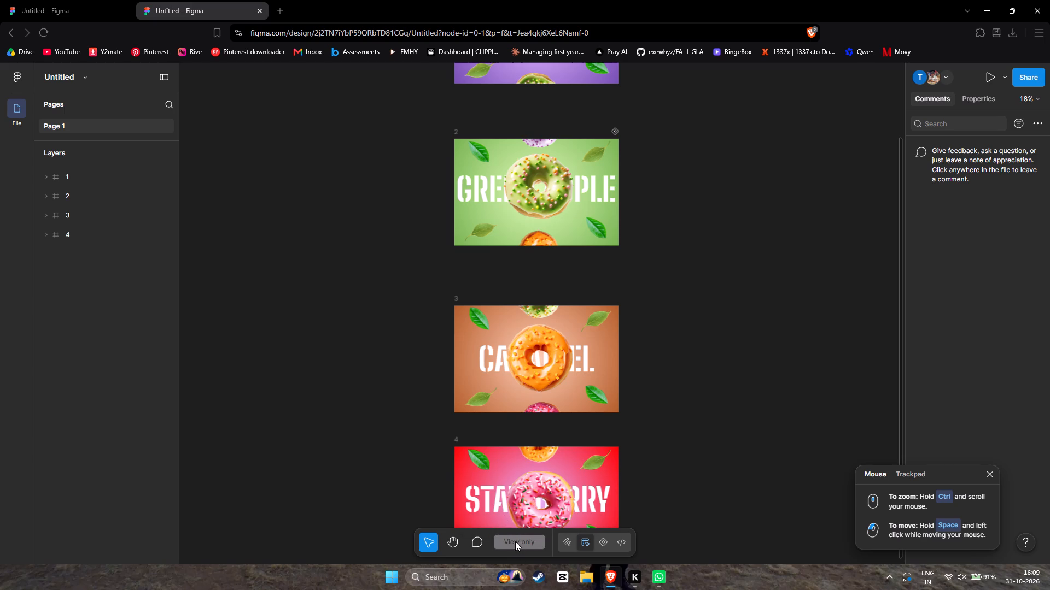
Check who has access to the shared file and with which permissions.
click(1003, 76)
click(1003, 76)
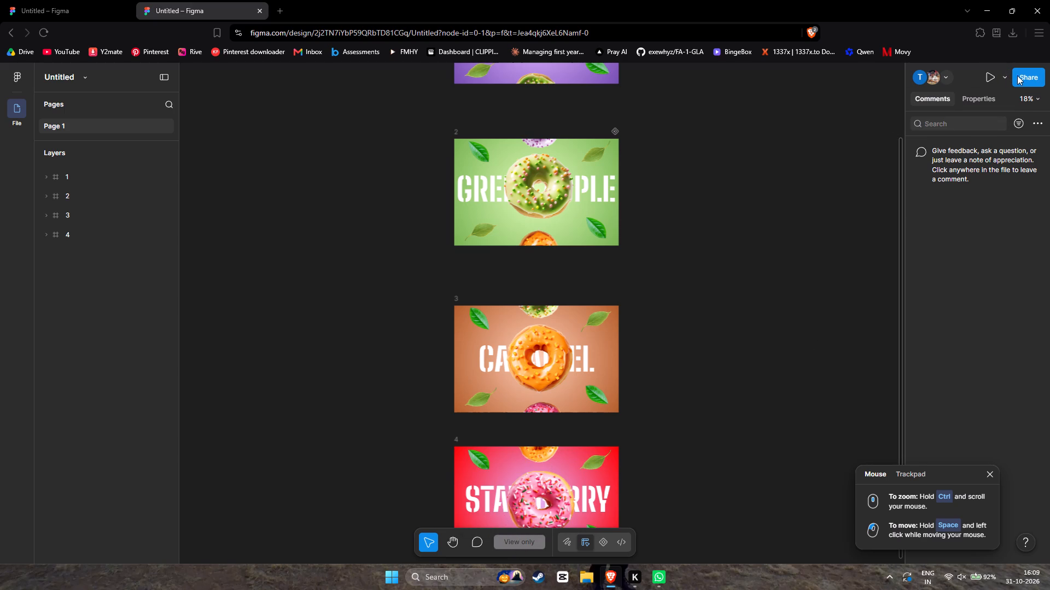
click(1017, 75)
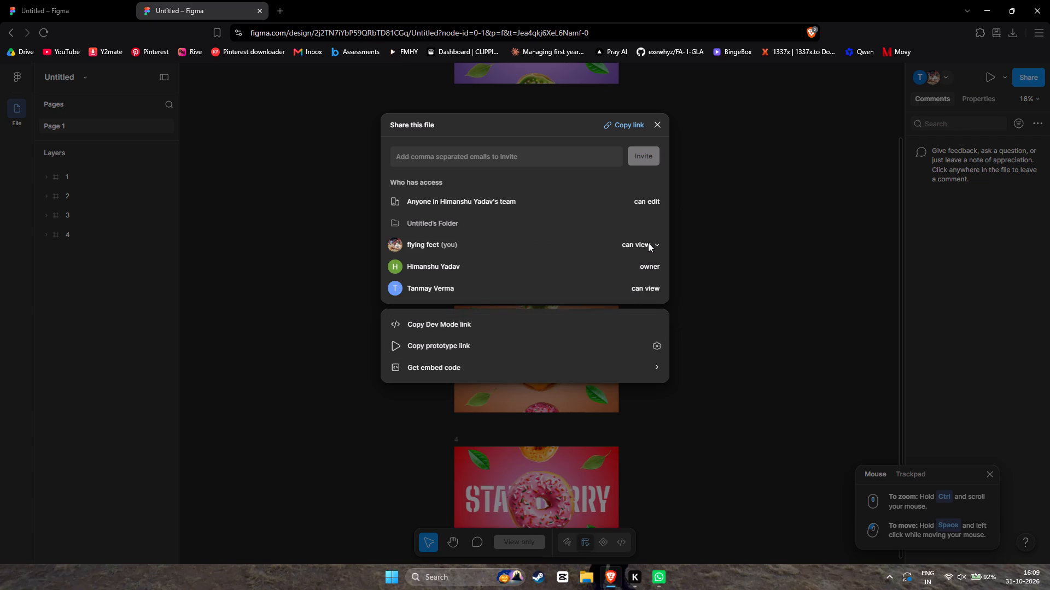
click(692, 237)
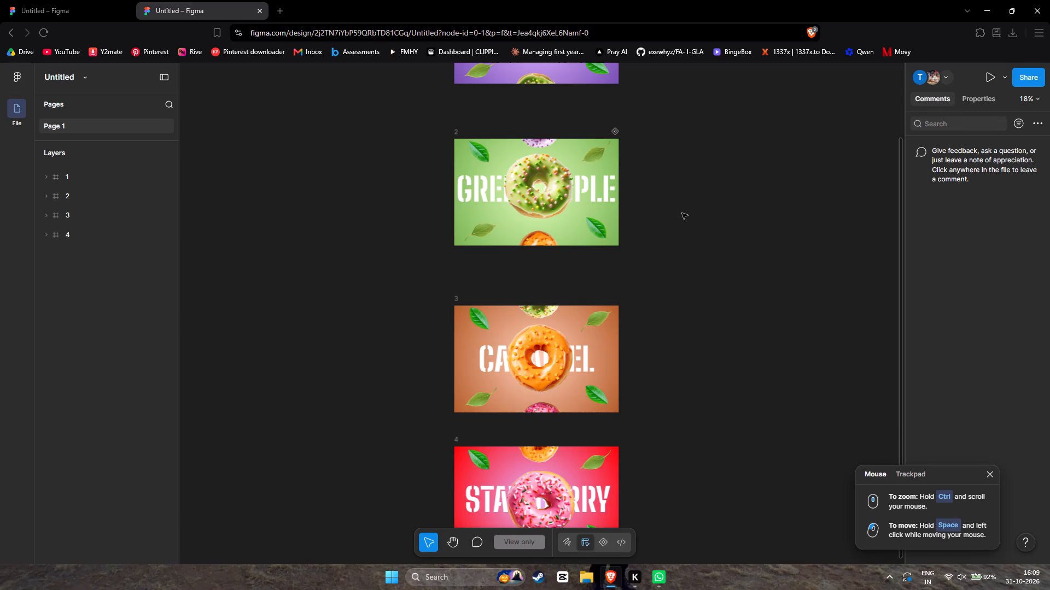
Search the web for "figma" in a new browser tab and open the Figma site from the results.
scroll(556, 210, up, 2)
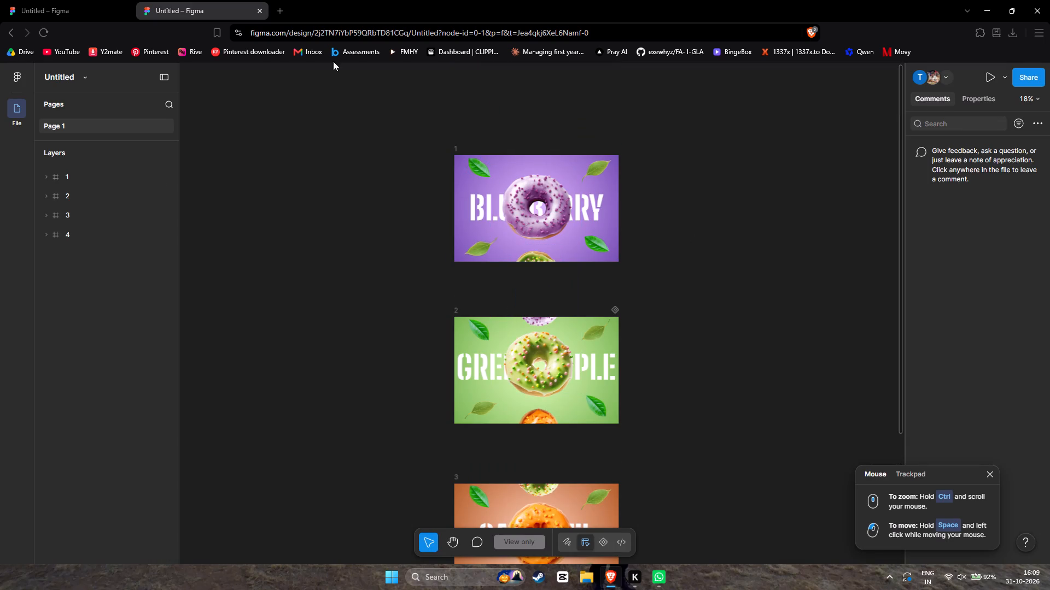
click(284, 13)
text(g]figma)
key(BackSpace)
key(BackSpace)
key(BackSpace)
key(BackSpace)
key(BackSpace)
key(BackSpace)
key(BackSpace)
key(BackSpace)
key(BackSpace)
key(BackSpace)
key(BackSpace)
key(BackSpace)
key(BackSpace)
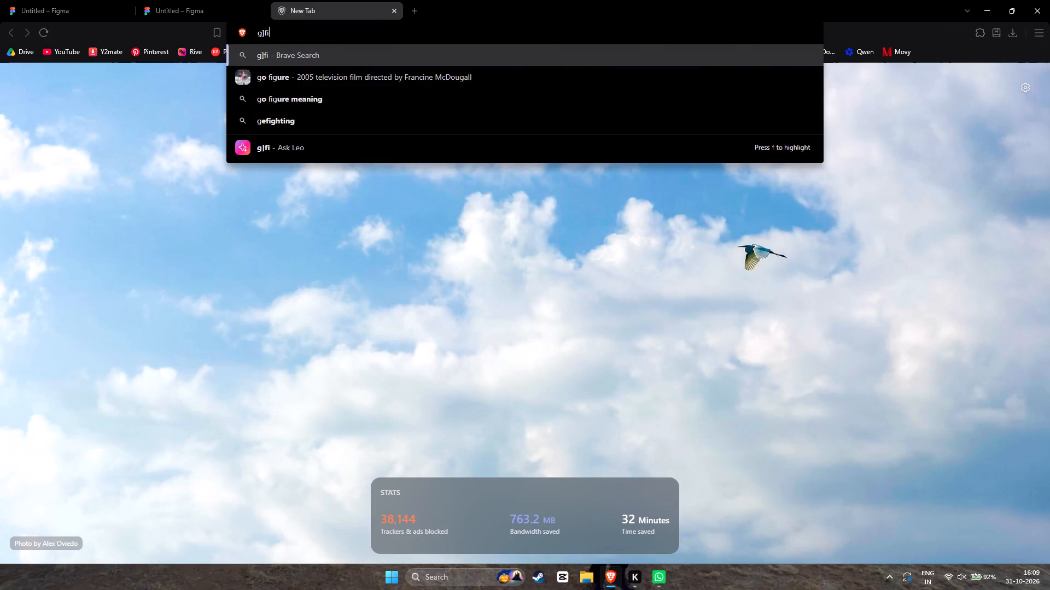
text(figma)
key(Down)
key(Down)
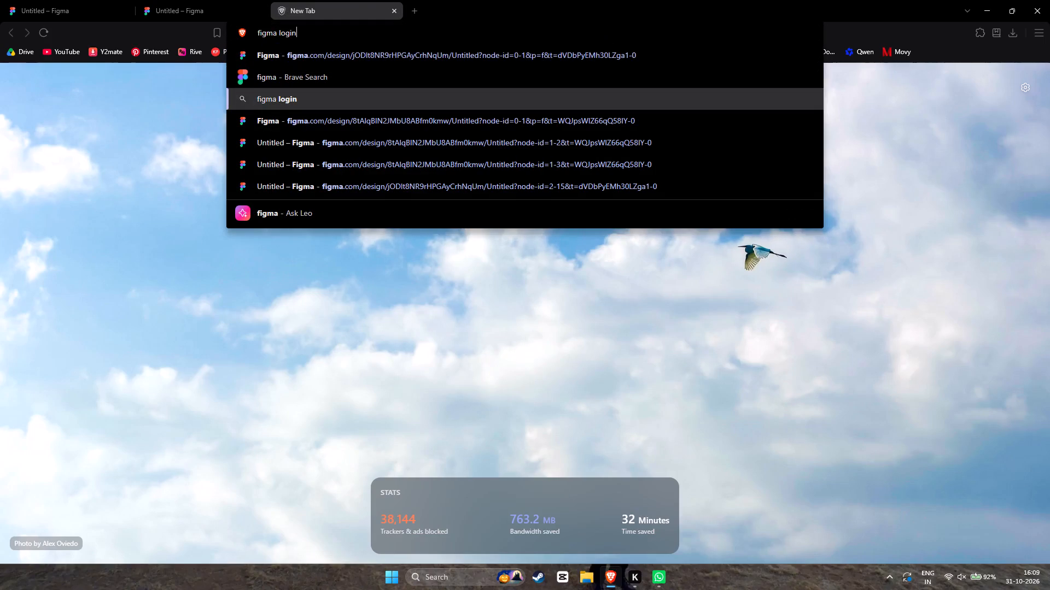
key(Up)
key(Return)
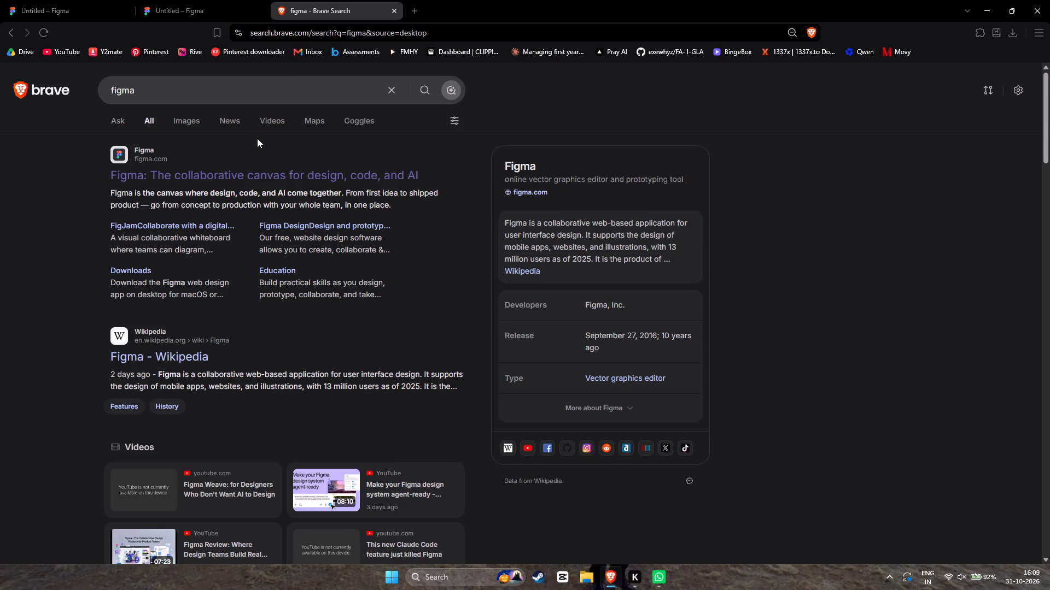
click(231, 187)
click(245, 171)
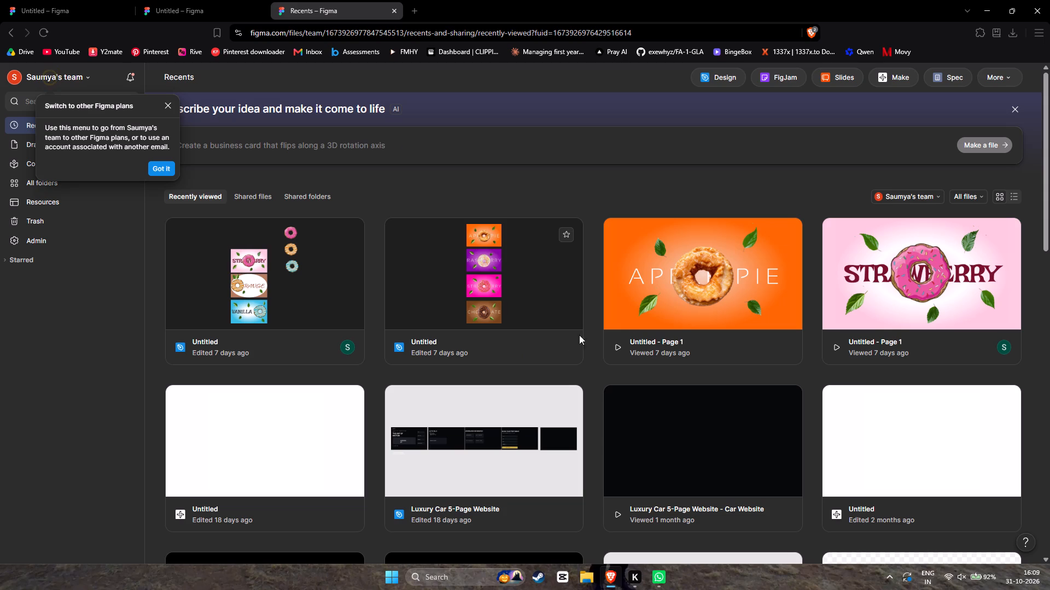
Open the Apple Pie donut prototype from the recent files and page through its flavour frames.
click(714, 297)
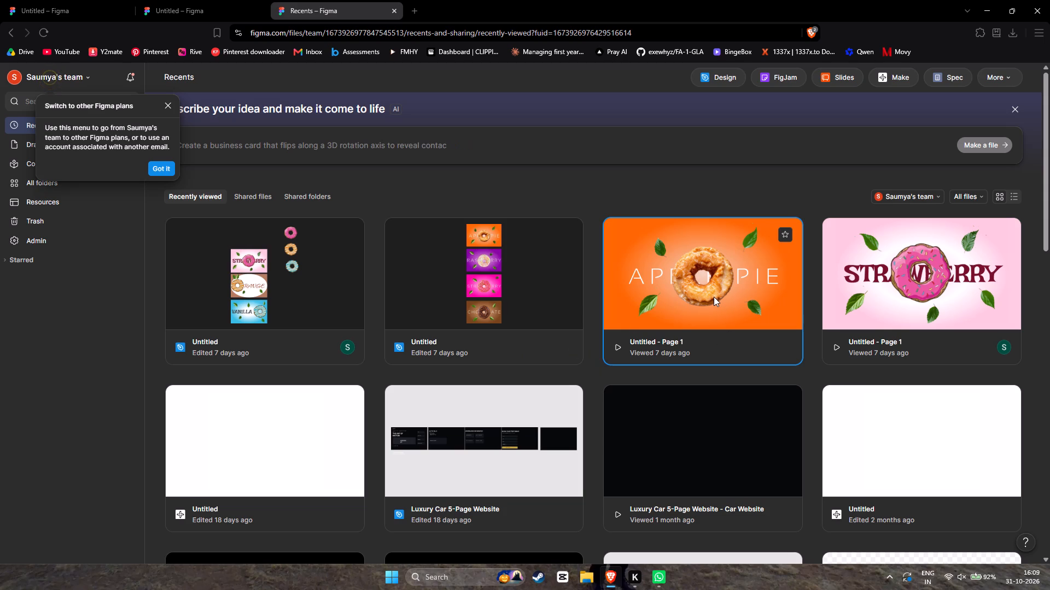
click(692, 279)
click(692, 279)
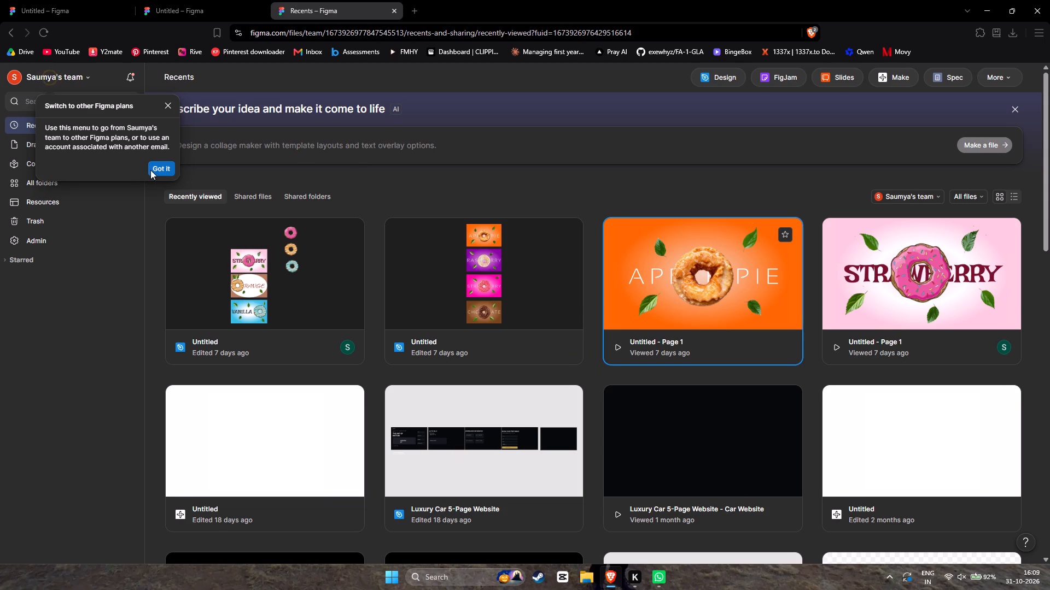
click(160, 171)
click(654, 261)
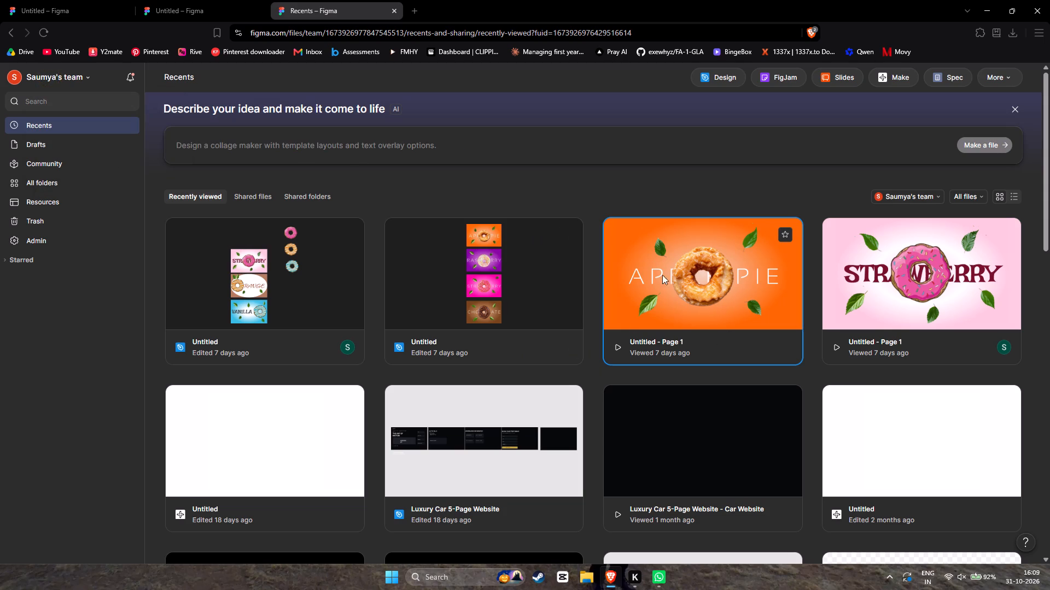
double_click(671, 297)
double_click(670, 291)
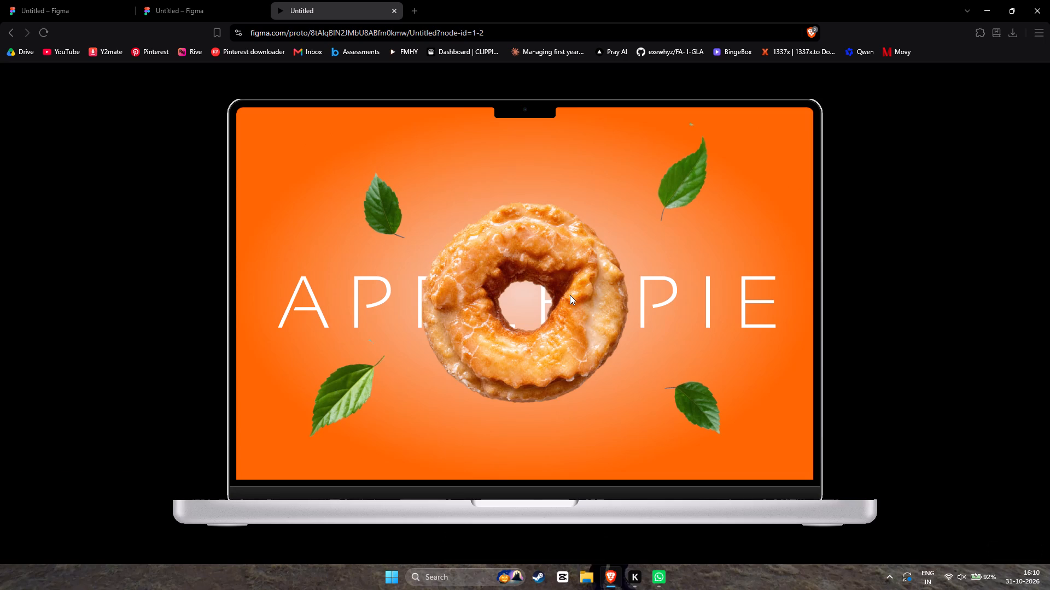
key(Right)
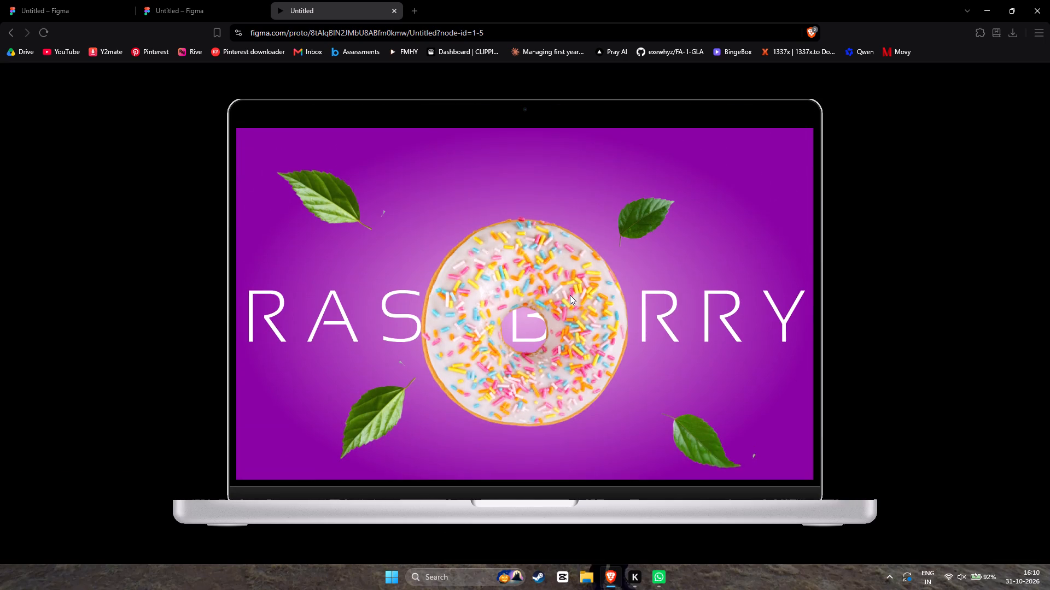
key(Right)
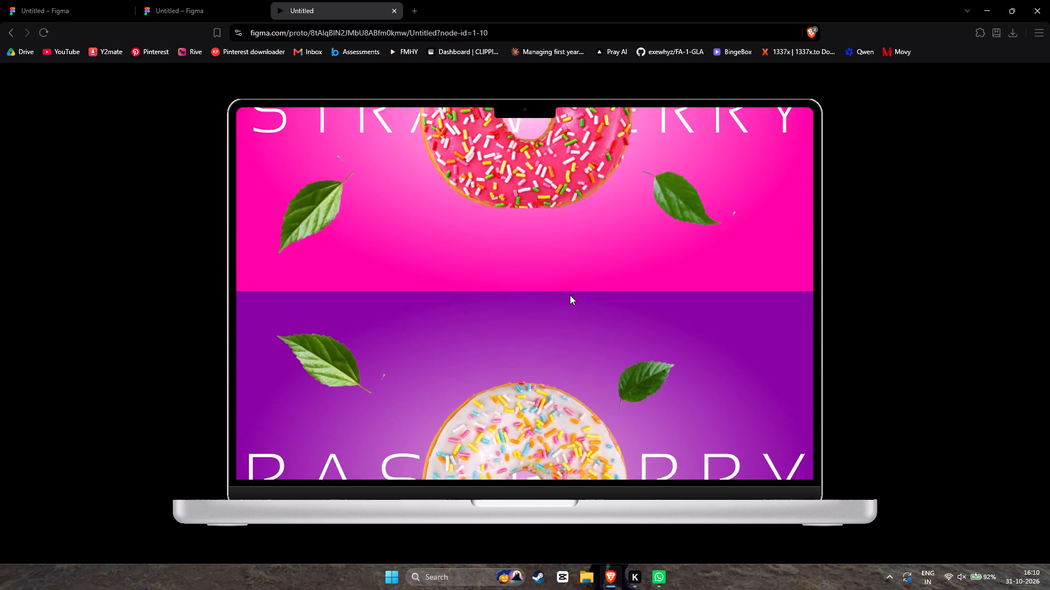
key(Right)
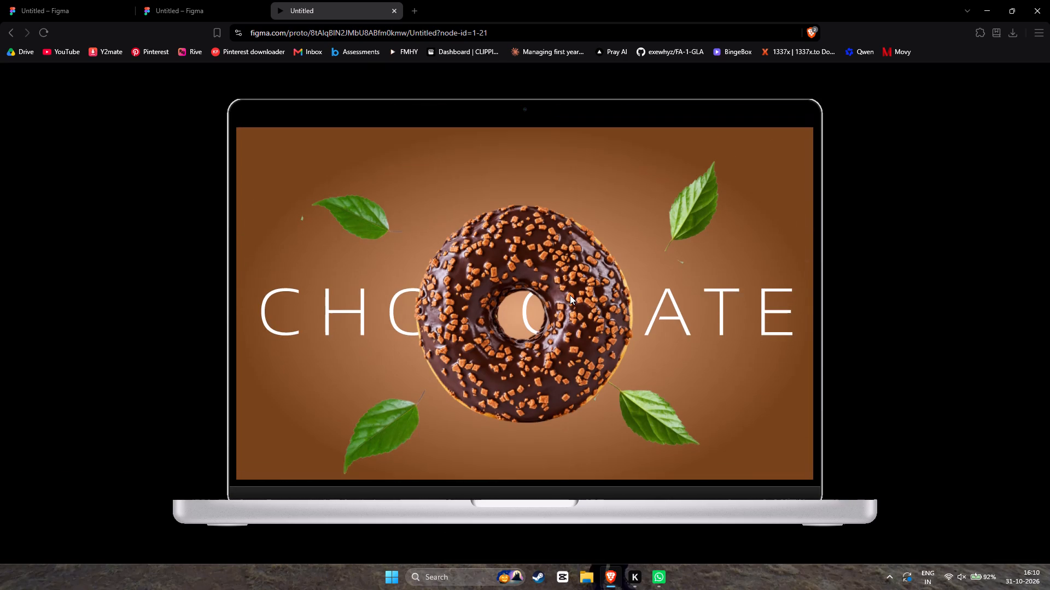
scroll(505, 304, right, 10)
scroll(460, 298, right, 10)
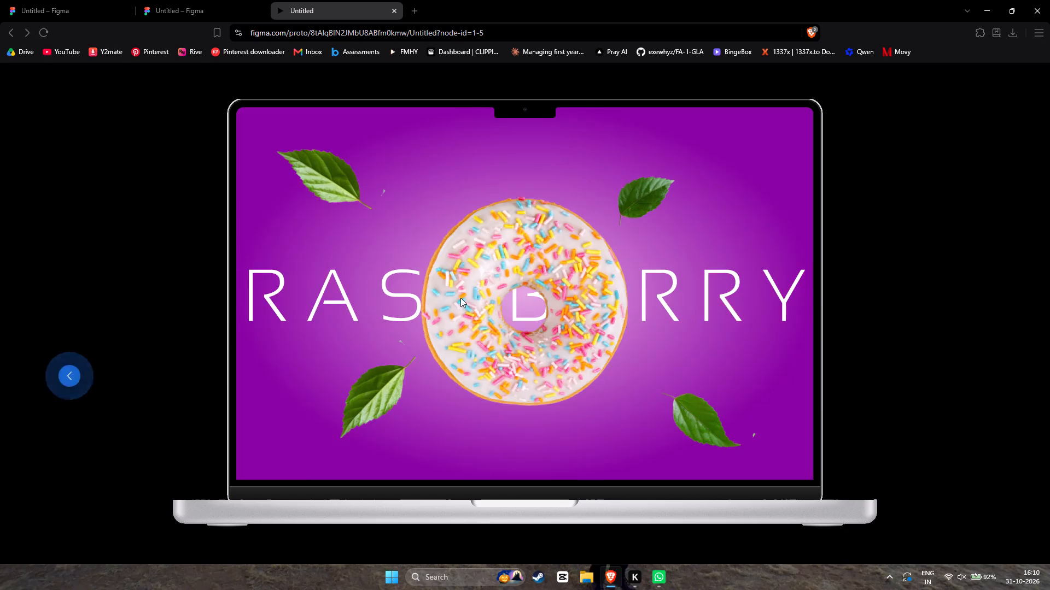
scroll(460, 298, right, 20)
scroll(460, 298, right, 2)
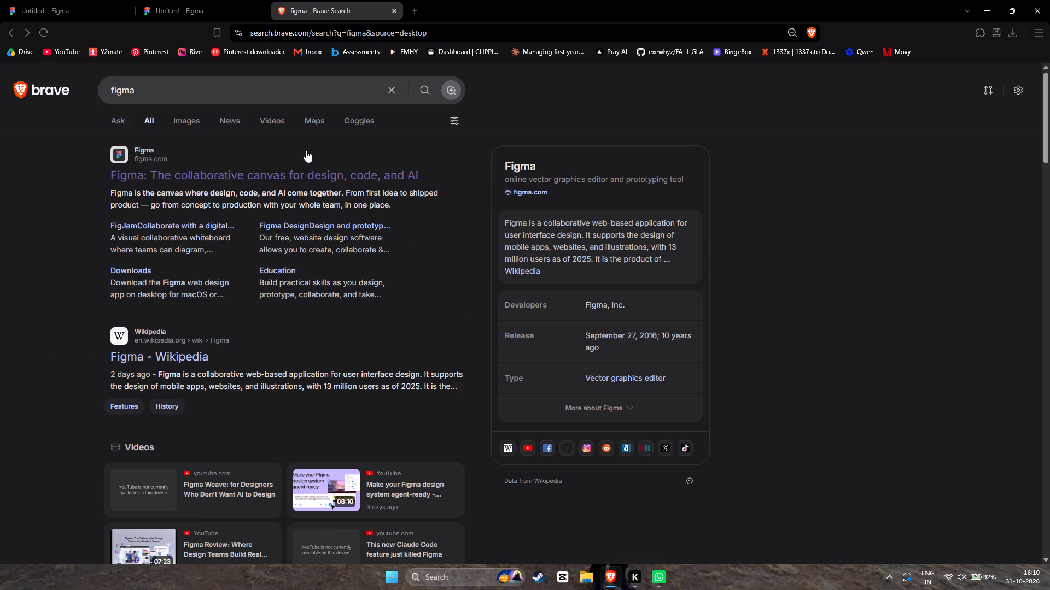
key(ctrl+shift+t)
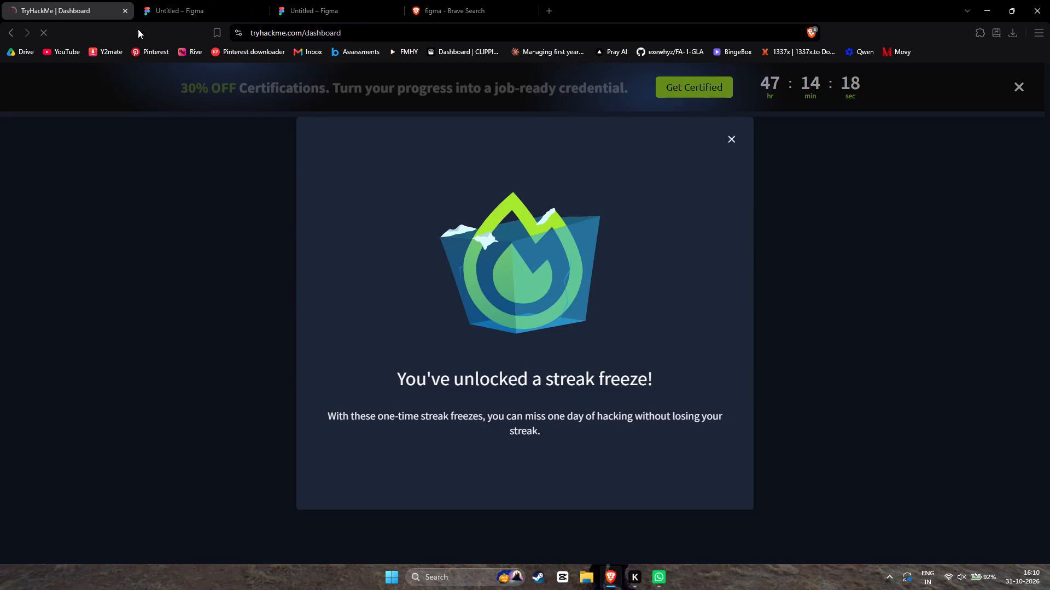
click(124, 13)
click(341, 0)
Return to Figma's recent files and open the design file with the Apple Pie, Raspberry, Strawberry and Chocolate frames.
scroll(111, 145, left, 3)
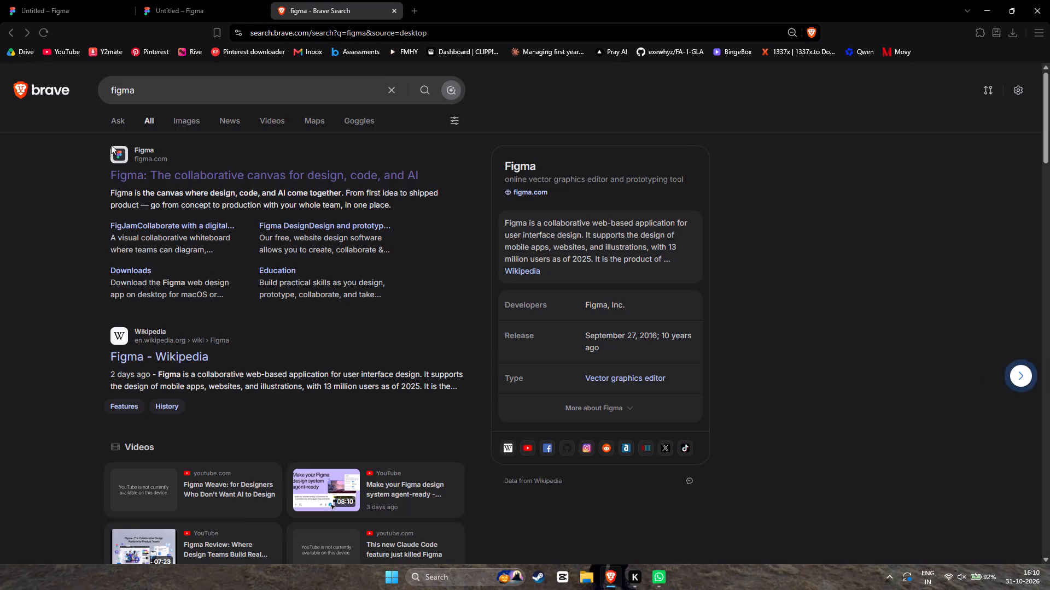
click(161, 245)
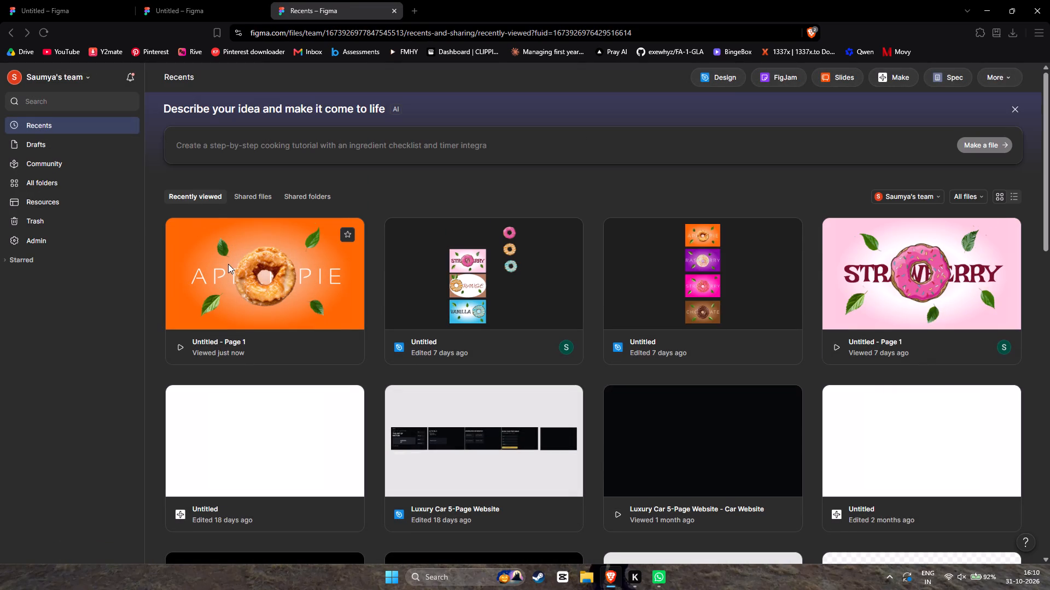
click(710, 293)
double_click(710, 293)
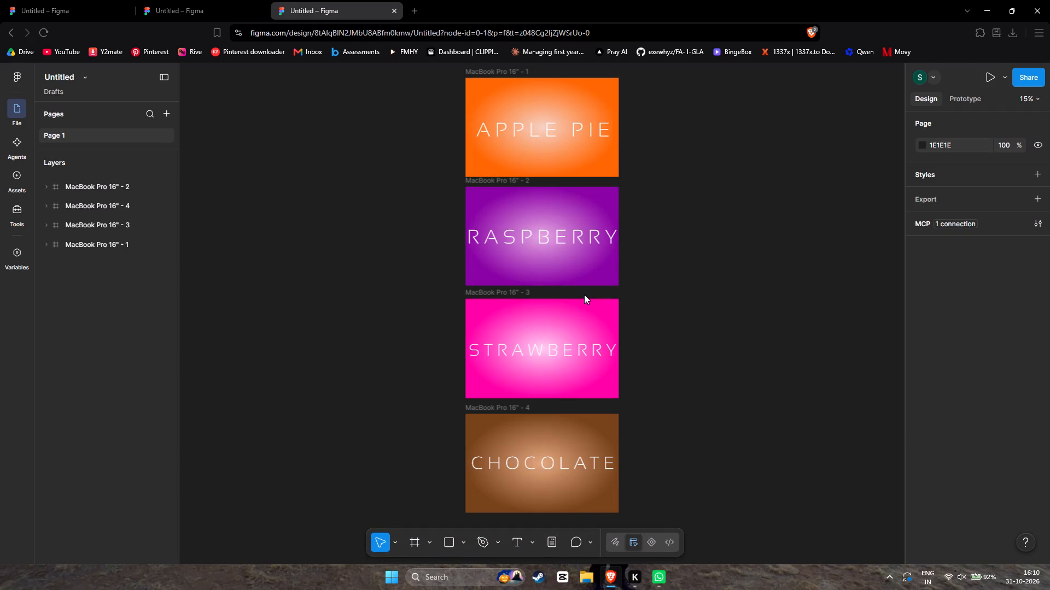
scroll(596, 179, up, 3)
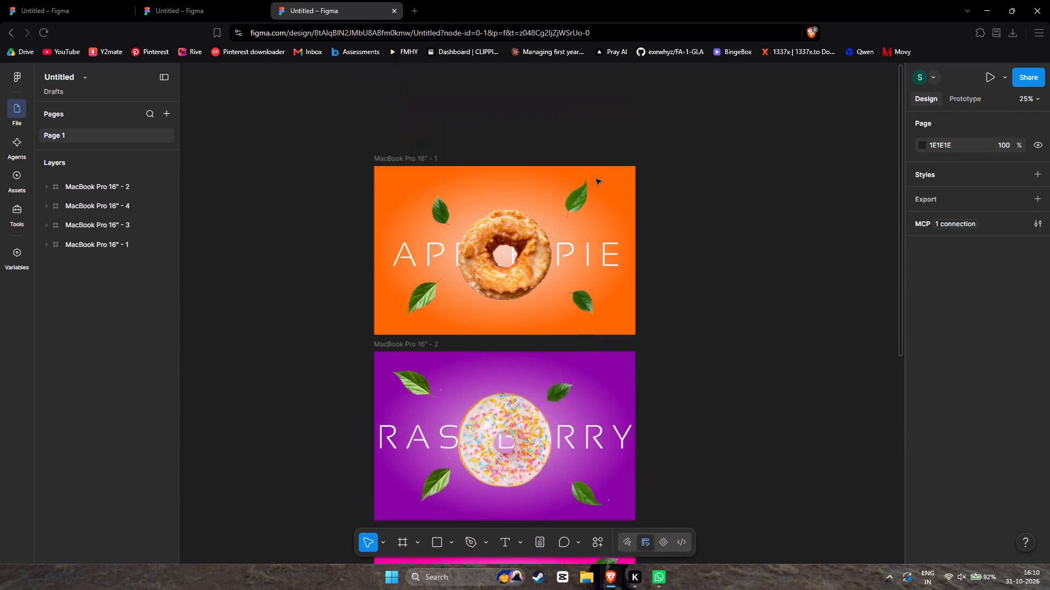
scroll(596, 179, up, 1)
Copy frames 1 to 4 from the shared view-only donut file and paste them into the Apple Pie design file.
click(272, 1)
click(232, 0)
drag(383, 157, 642, 211)
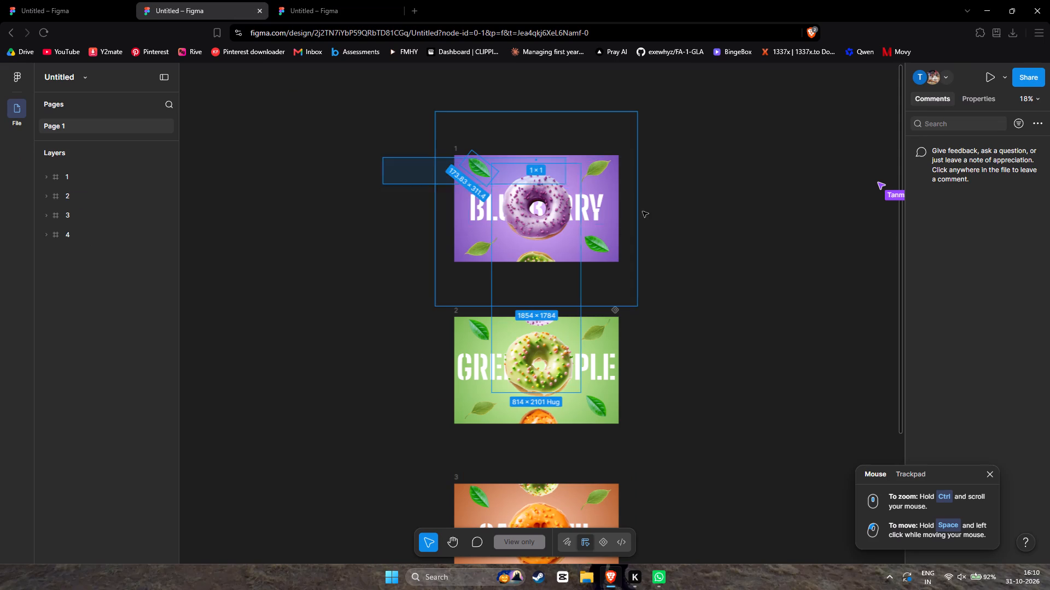
drag(642, 211, 693, 246)
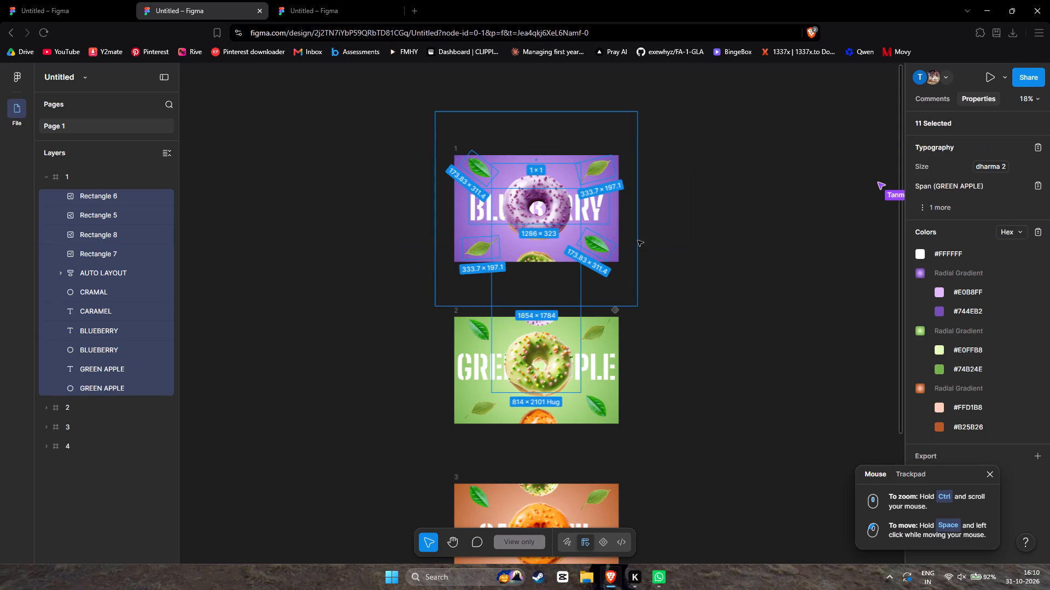
click(637, 240)
drag(520, 187, 645, 406)
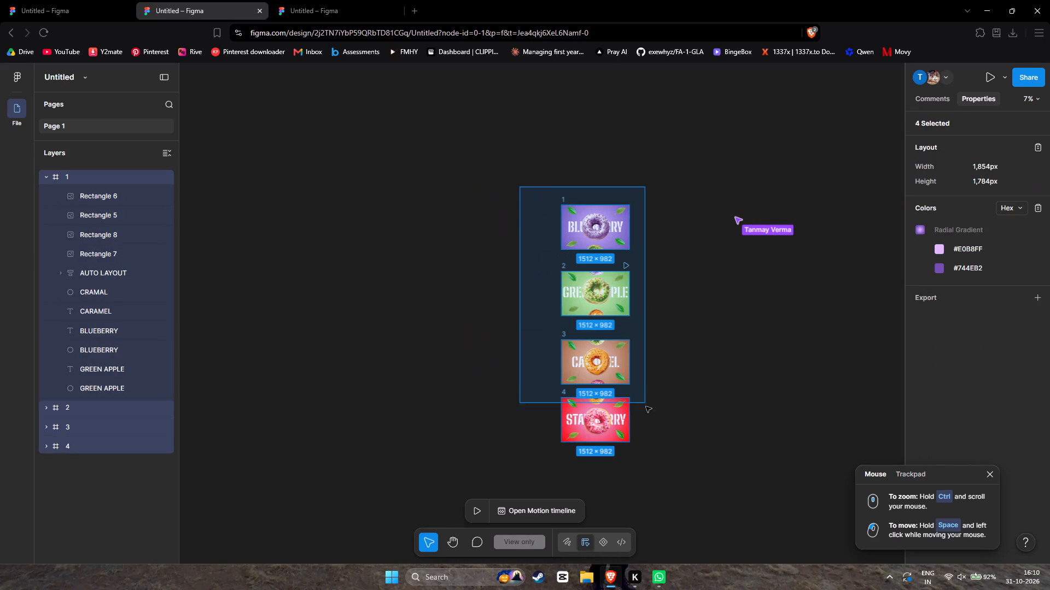
drag(645, 406, 646, 446)
click(559, 222)
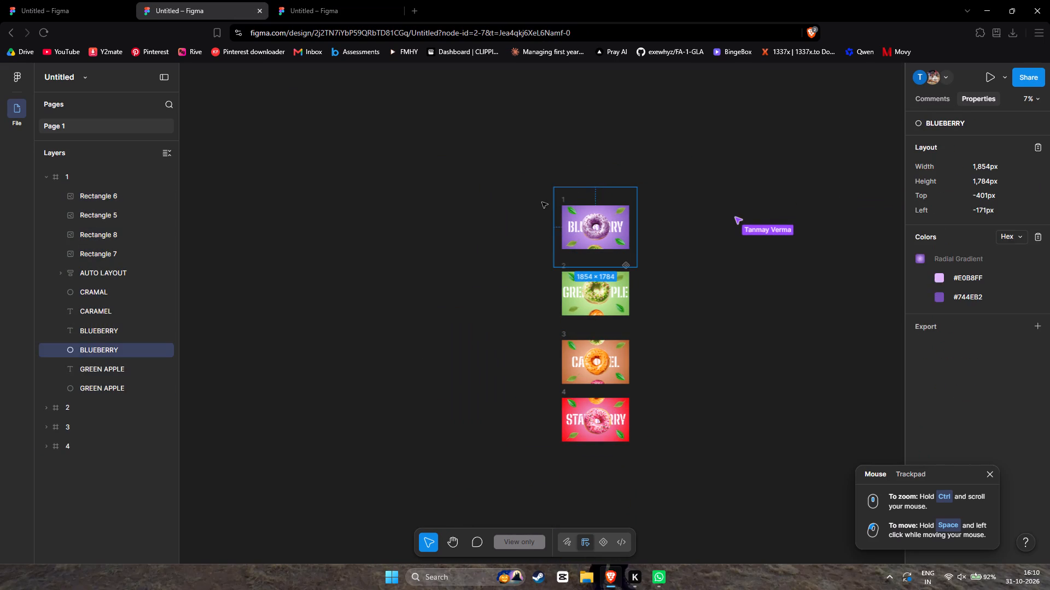
drag(541, 202, 658, 481)
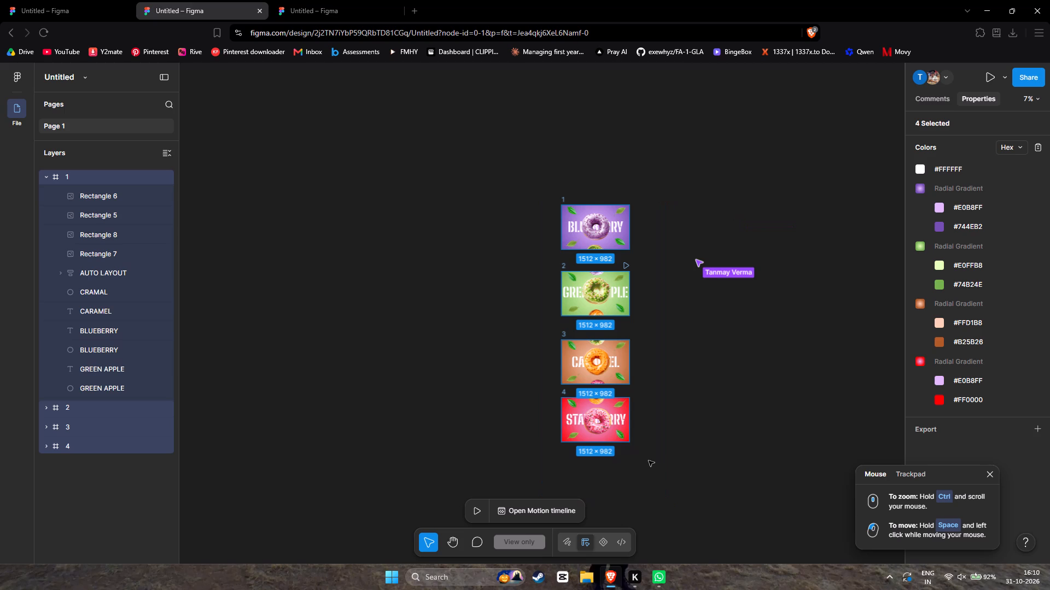
key(ctrl+x)
key(ctrl+c)
key(ctrl+c)
click(330, 0)
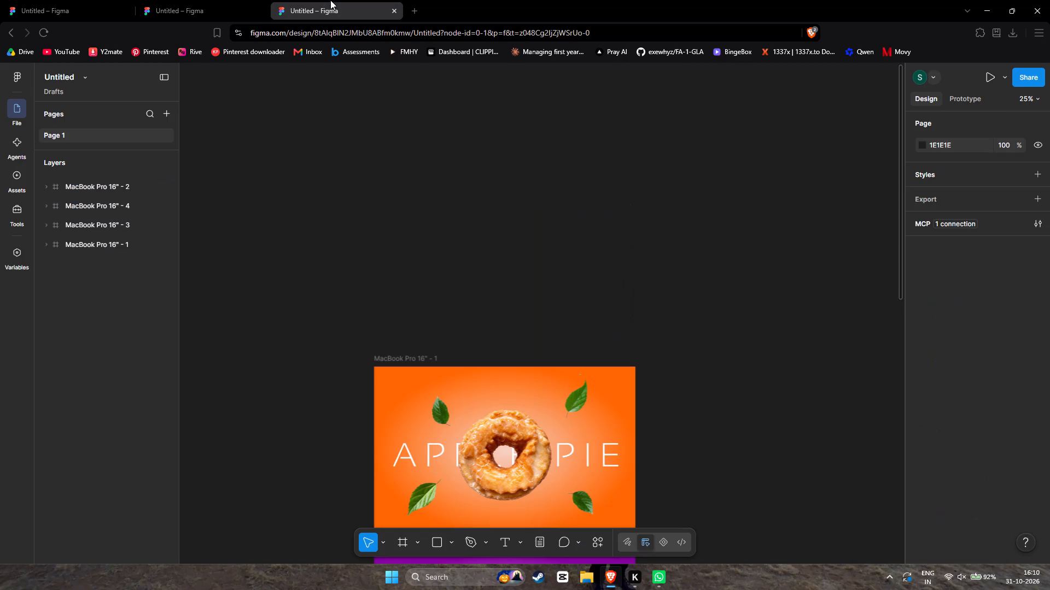
key(ctrl+v)
click(430, 232)
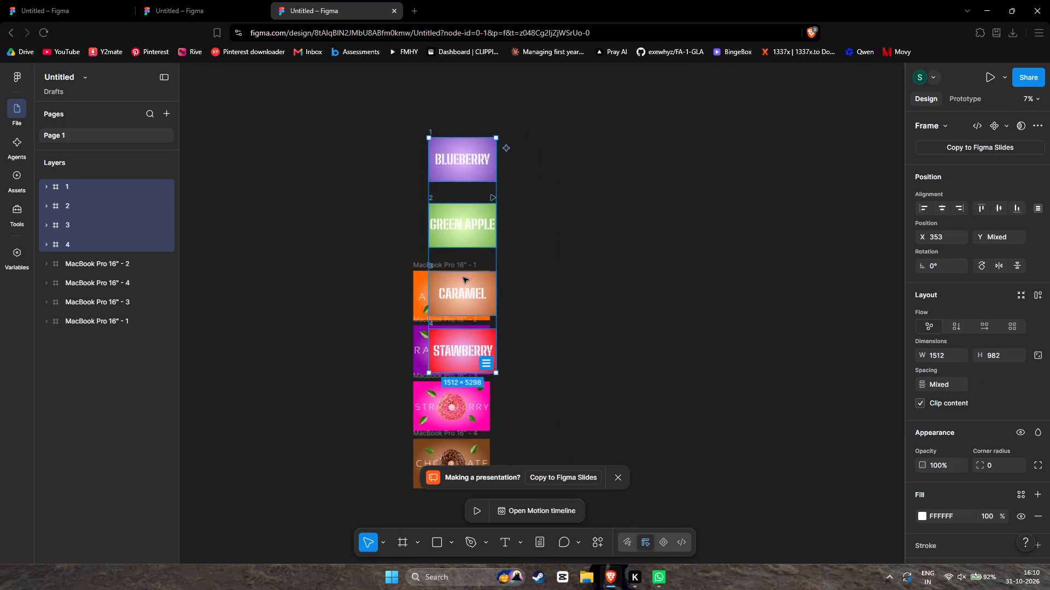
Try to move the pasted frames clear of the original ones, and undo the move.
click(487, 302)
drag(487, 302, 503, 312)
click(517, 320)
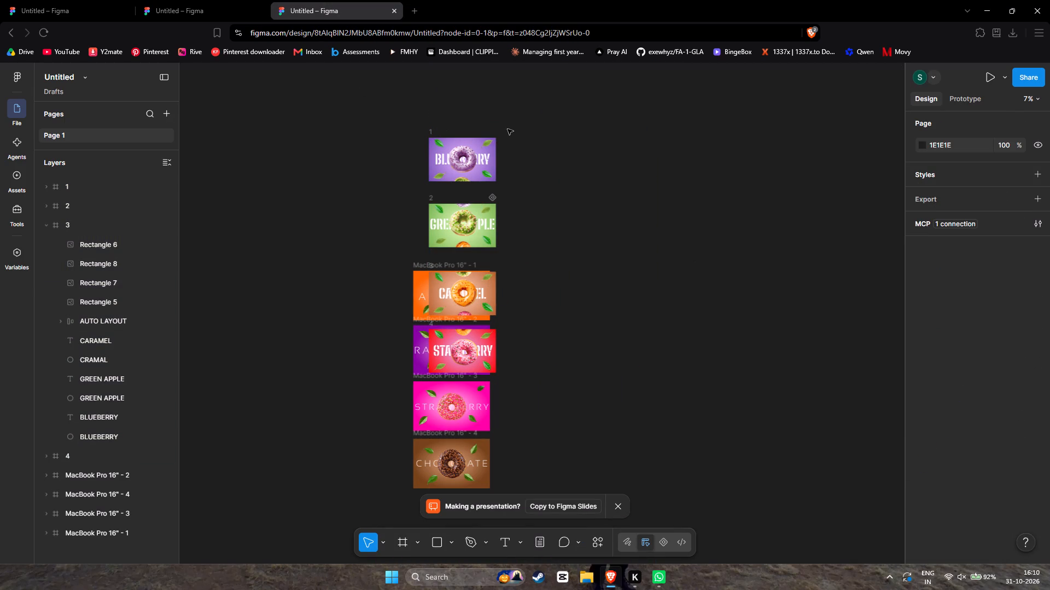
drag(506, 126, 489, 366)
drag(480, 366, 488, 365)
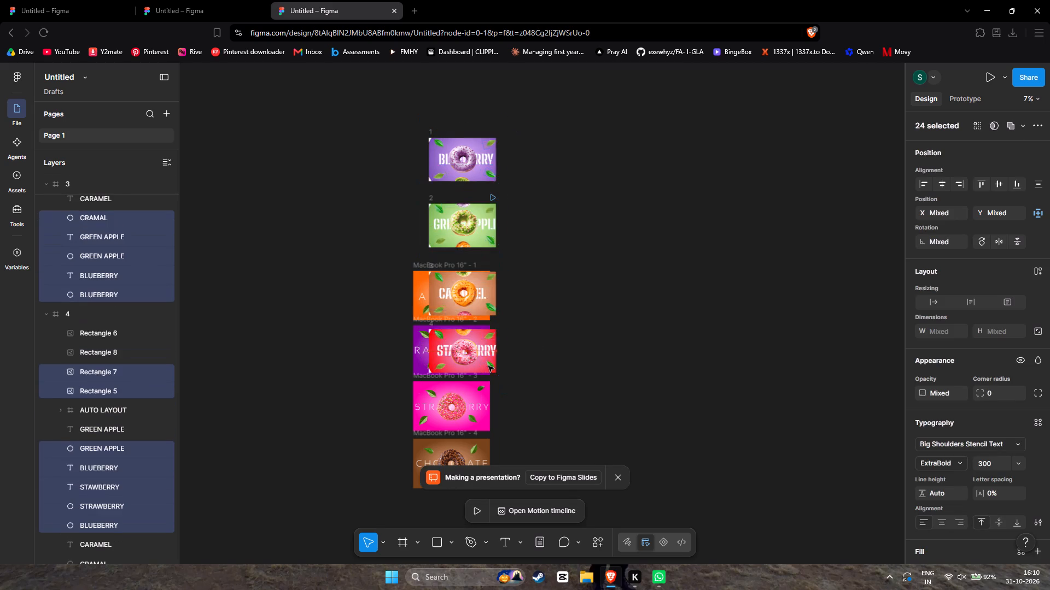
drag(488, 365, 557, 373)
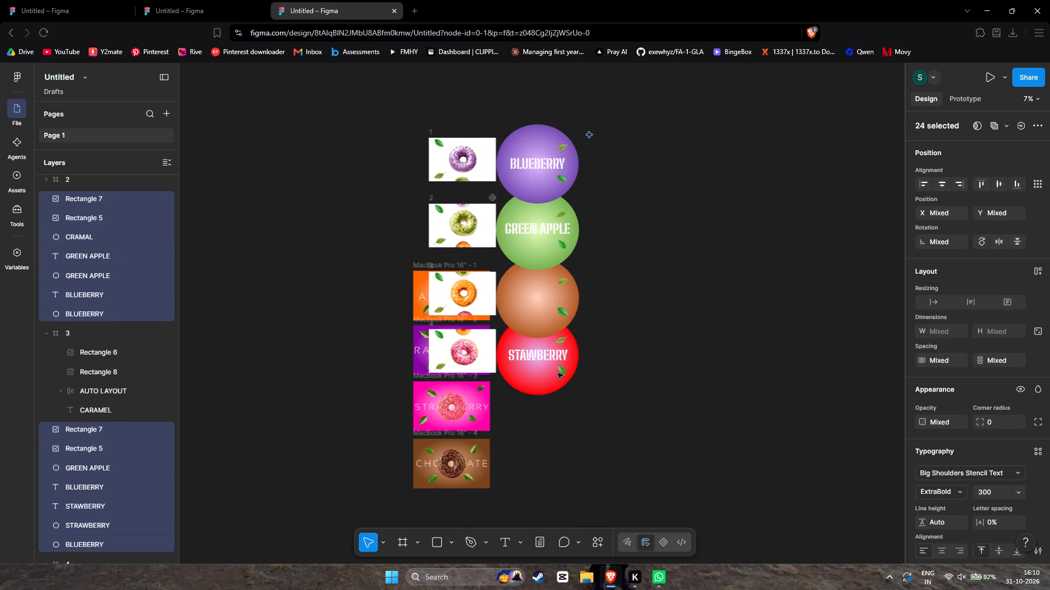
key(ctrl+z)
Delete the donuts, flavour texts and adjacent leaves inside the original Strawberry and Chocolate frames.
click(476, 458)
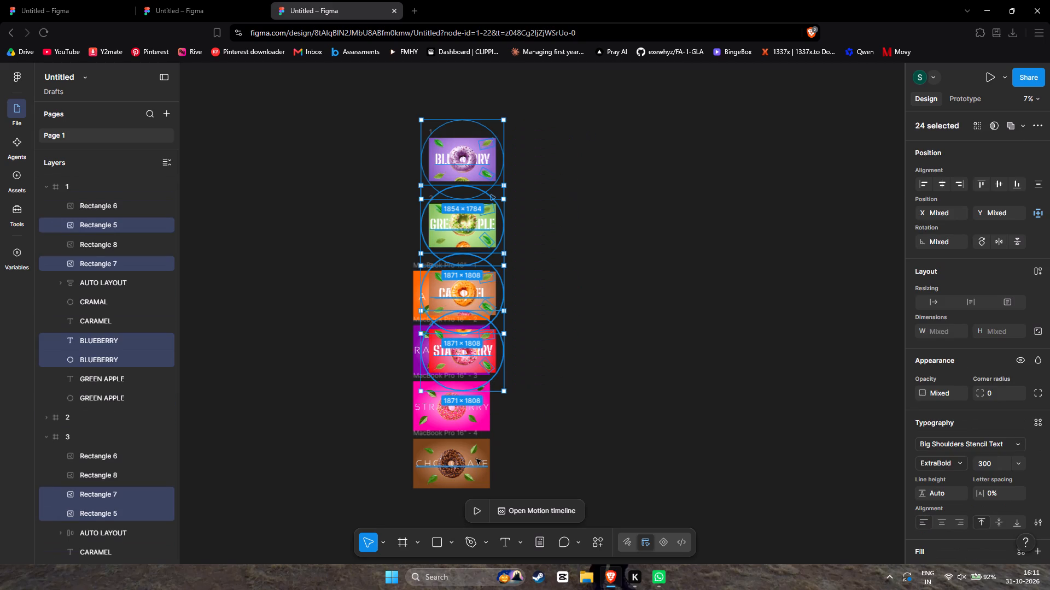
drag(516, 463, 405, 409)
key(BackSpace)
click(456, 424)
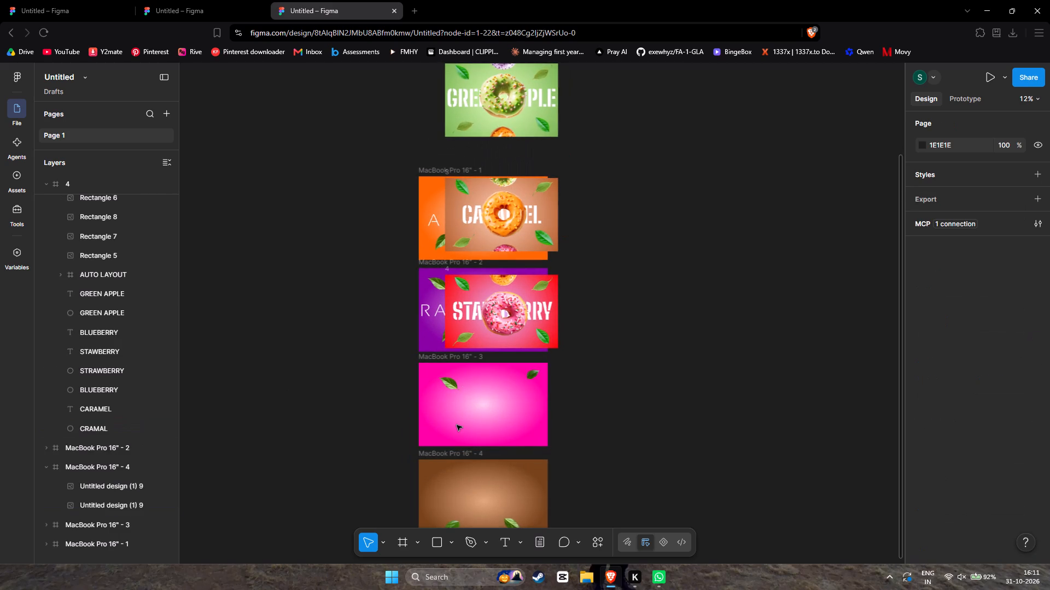
Delete the original frames MacBook Pro 16" - 2, 4, 3 and 1, keeping only the pasted frames.
scroll(456, 424, down, 1)
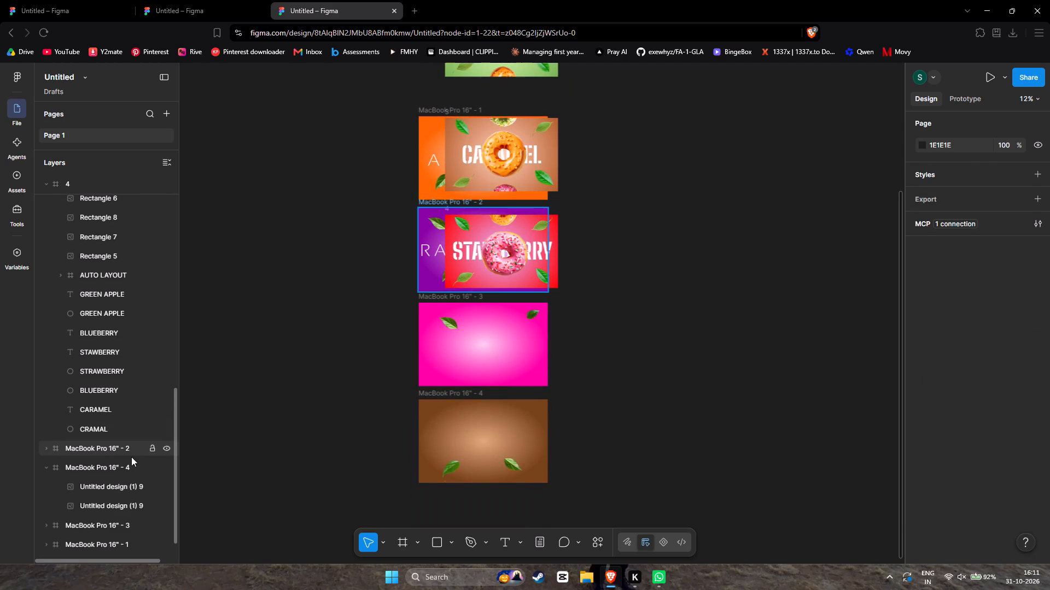
click(131, 457)
click(164, 445)
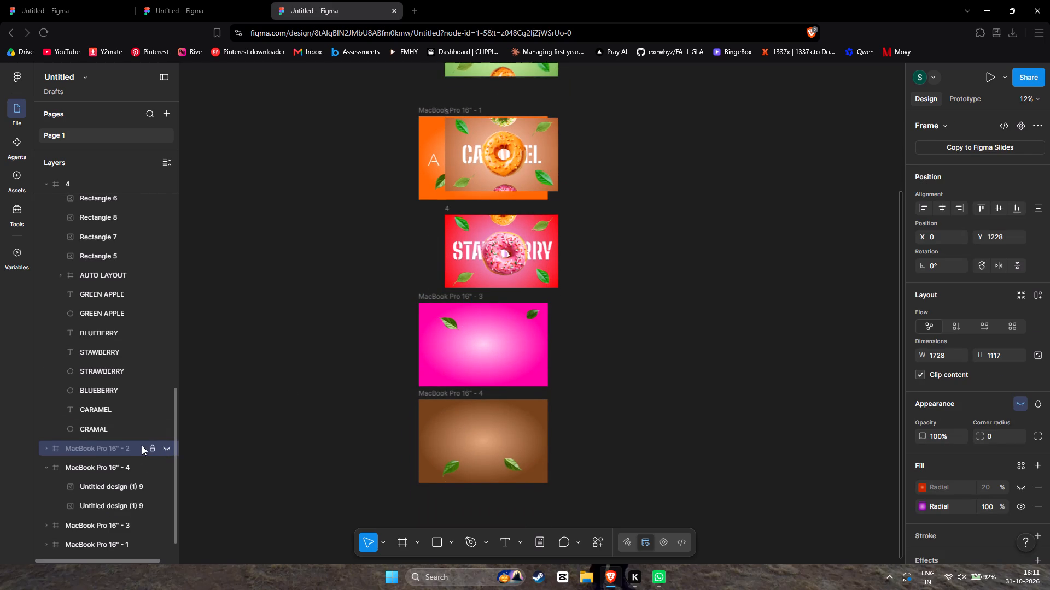
right_click(135, 444)
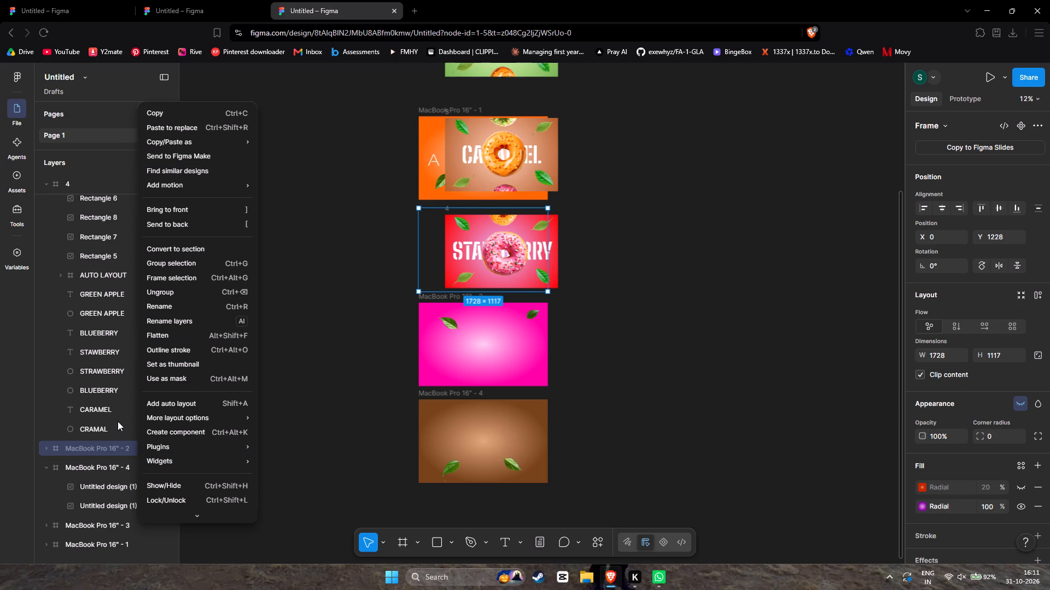
key(Delete)
click(110, 449)
key(Delete)
click(110, 449)
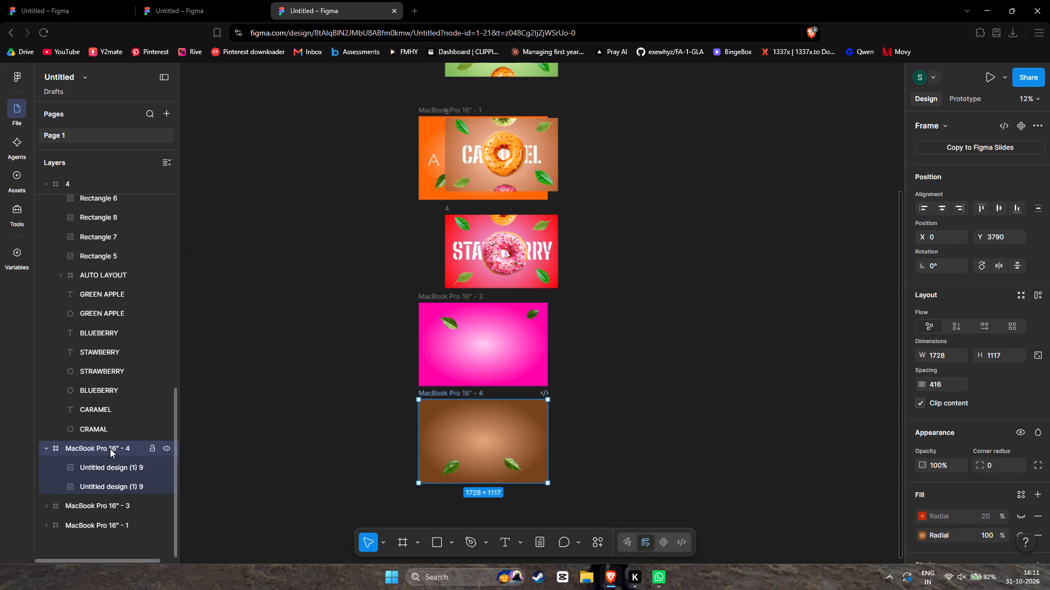
key(Delete)
click(110, 449)
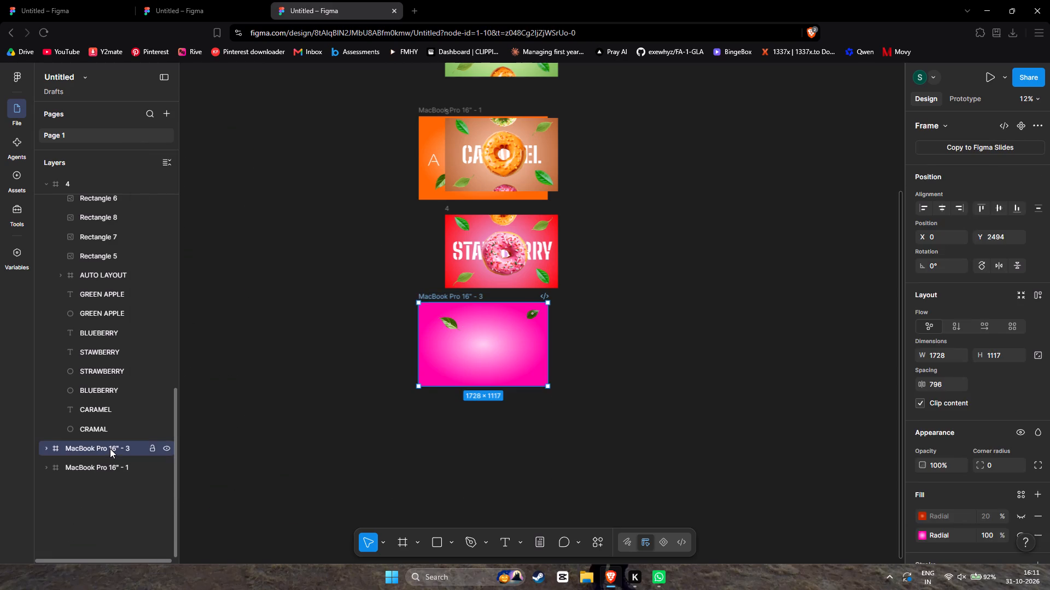
key(Delete)
click(110, 449)
key(Delete)
Change the font of the BLUEBERRY text in frame 1 to Biryani.
scroll(102, 458, up, 1)
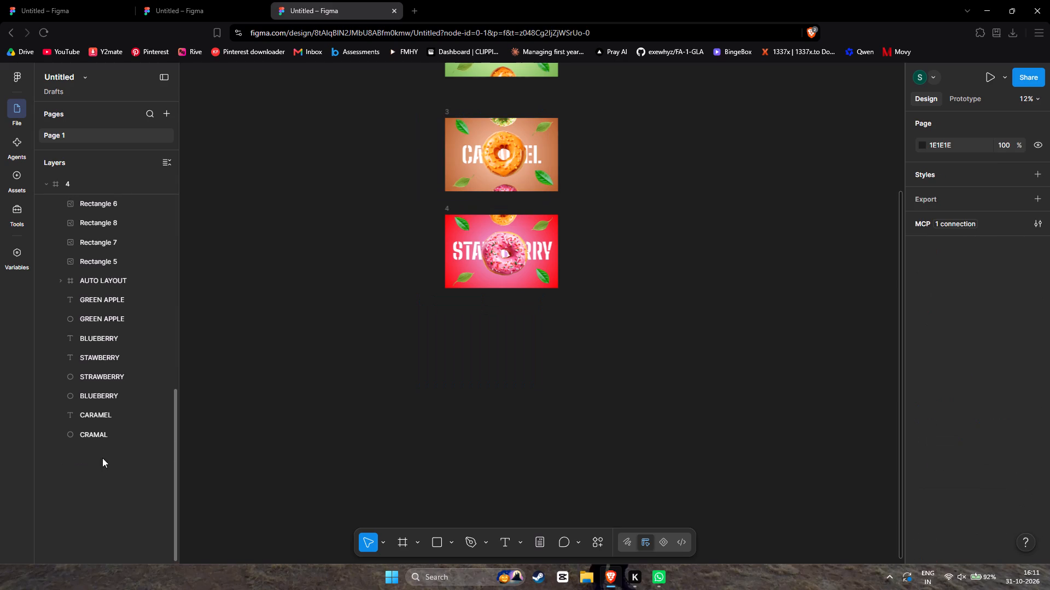
scroll(102, 458, up, 6)
scroll(317, 311, up, 2)
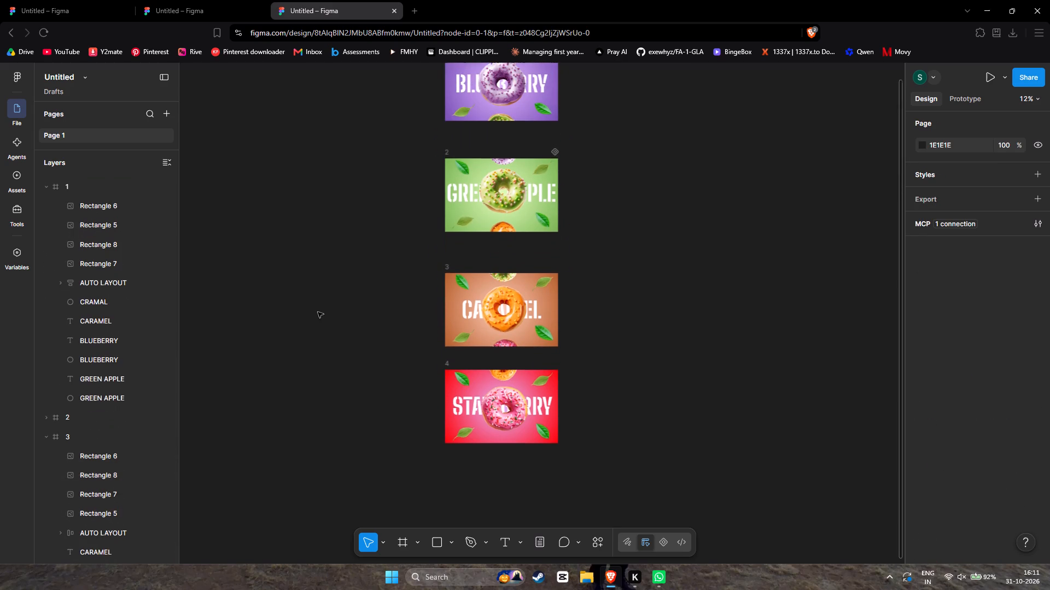
scroll(317, 311, up, 2)
click(580, 195)
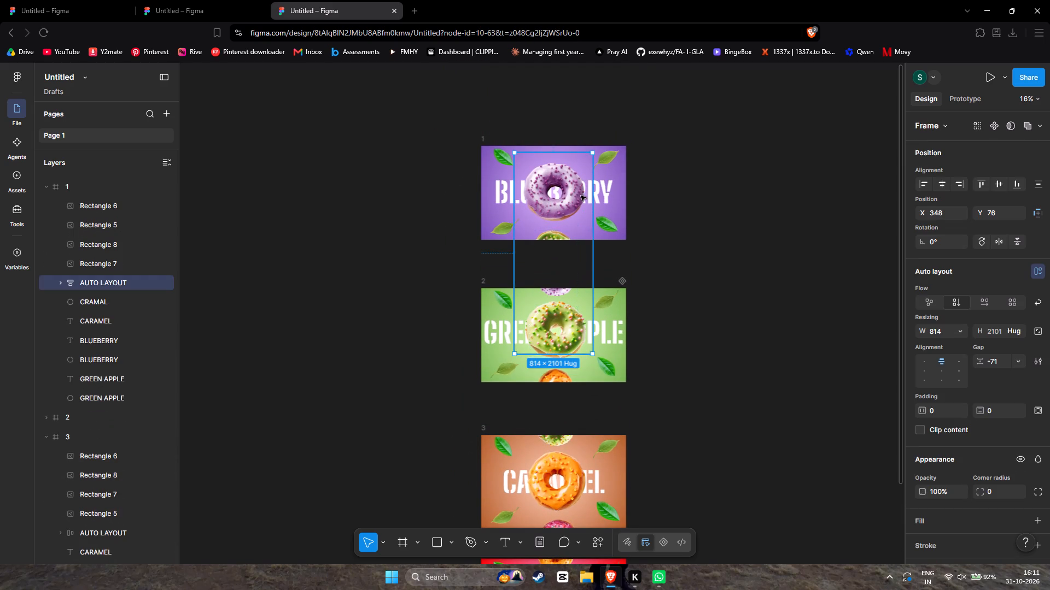
triple_click(641, 192)
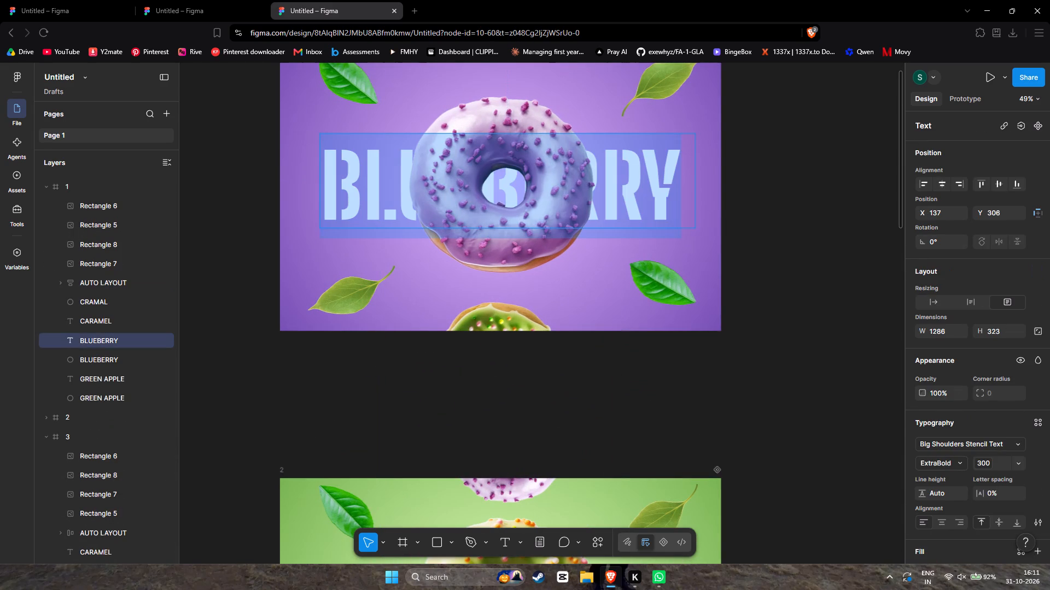
click(976, 445)
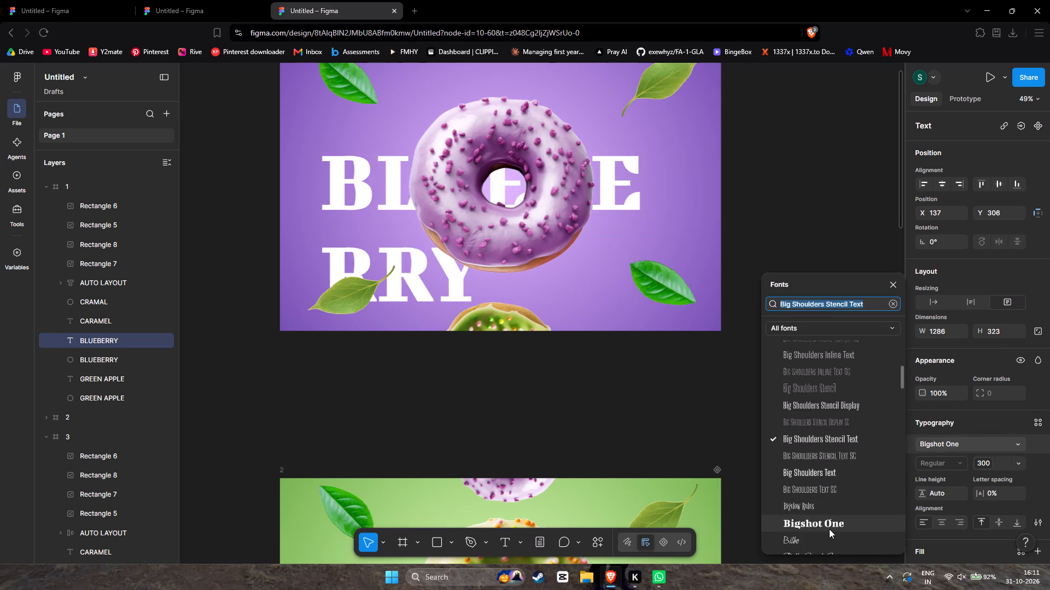
scroll(829, 529, down, 2)
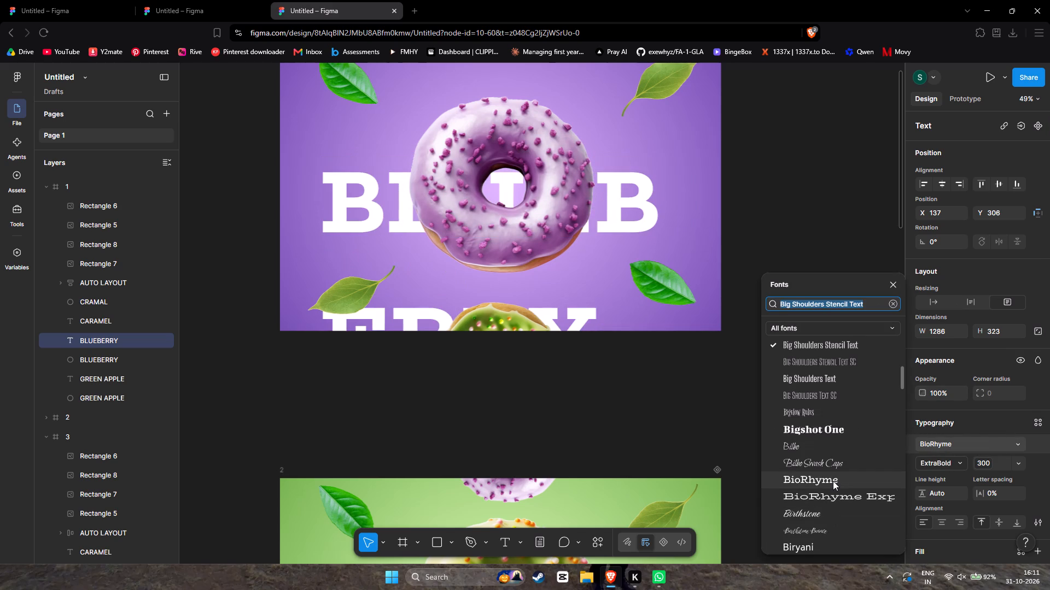
scroll(830, 469, down, 1)
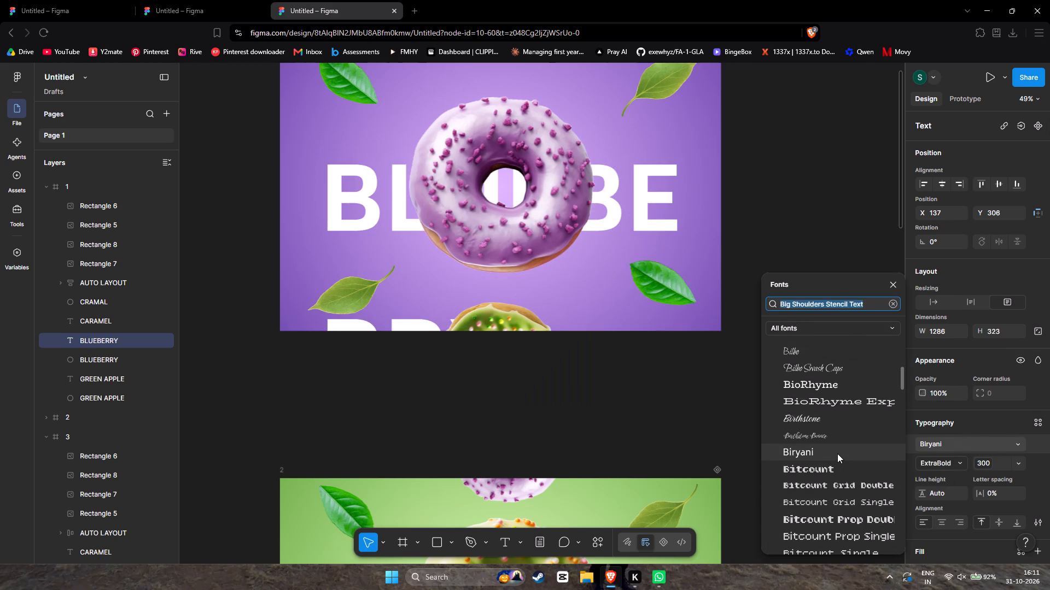
click(836, 454)
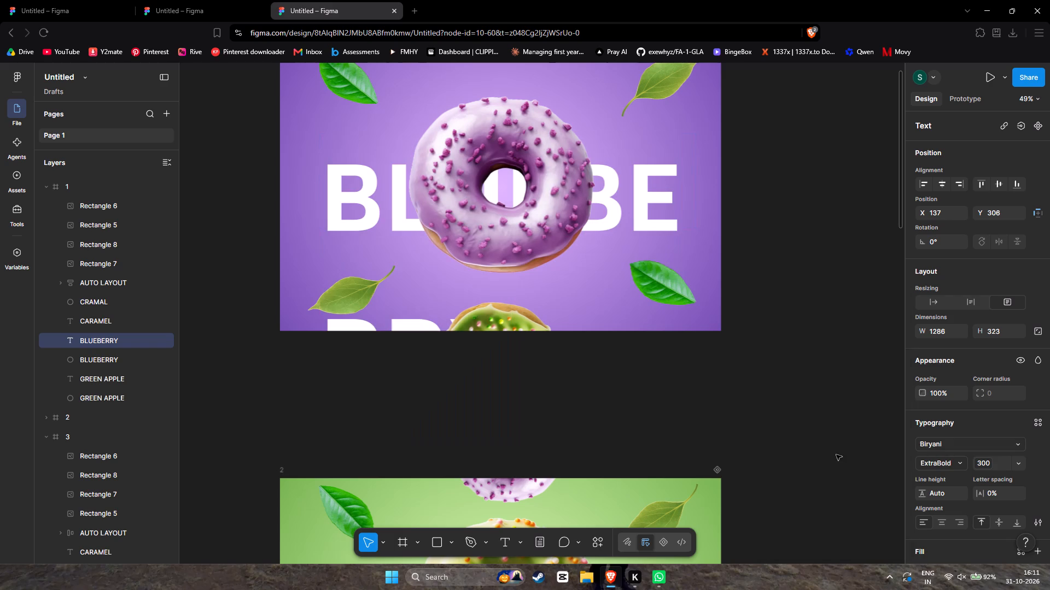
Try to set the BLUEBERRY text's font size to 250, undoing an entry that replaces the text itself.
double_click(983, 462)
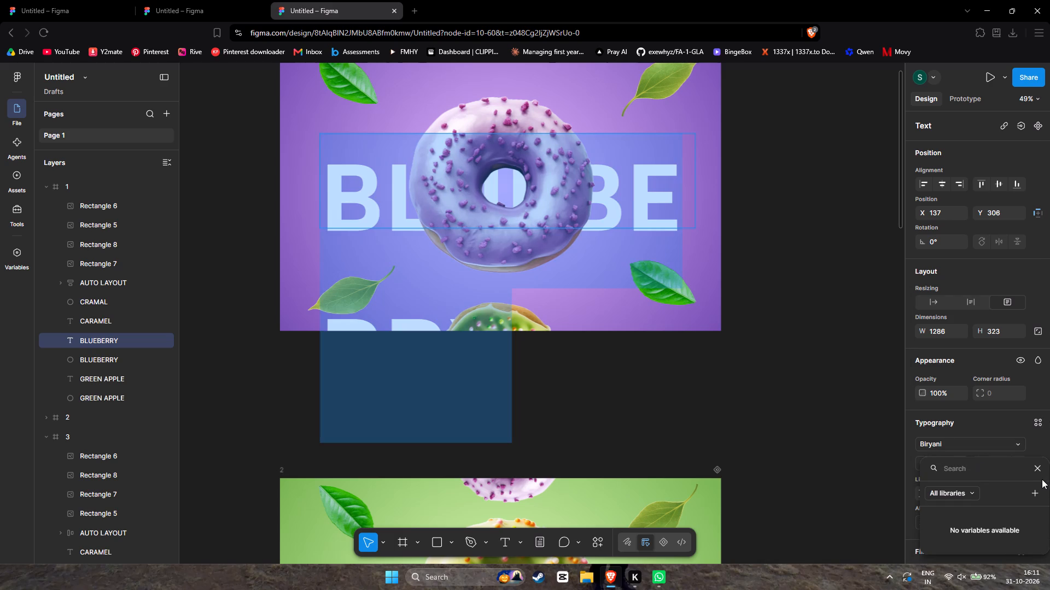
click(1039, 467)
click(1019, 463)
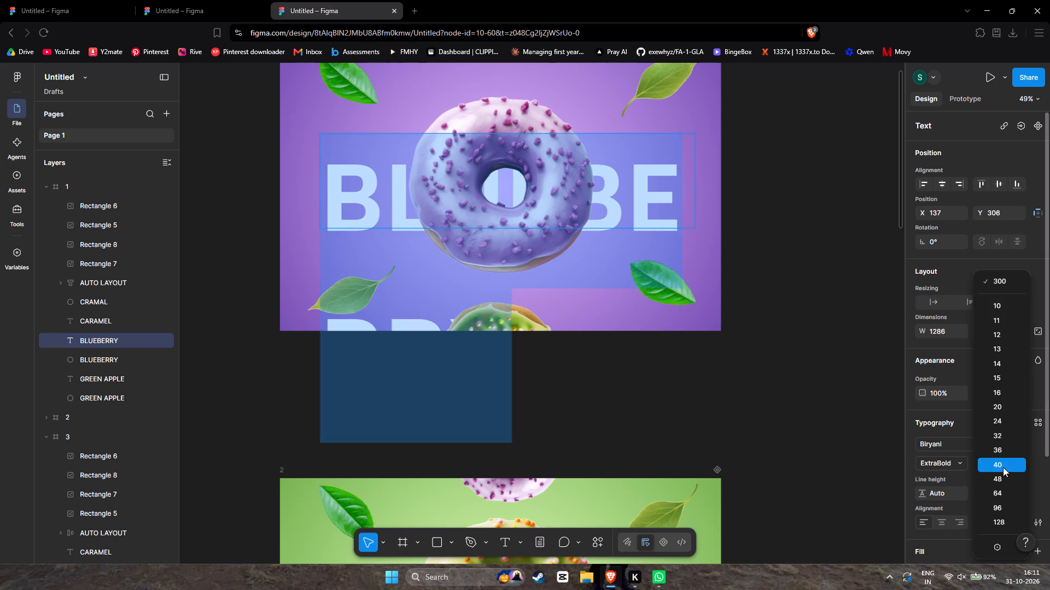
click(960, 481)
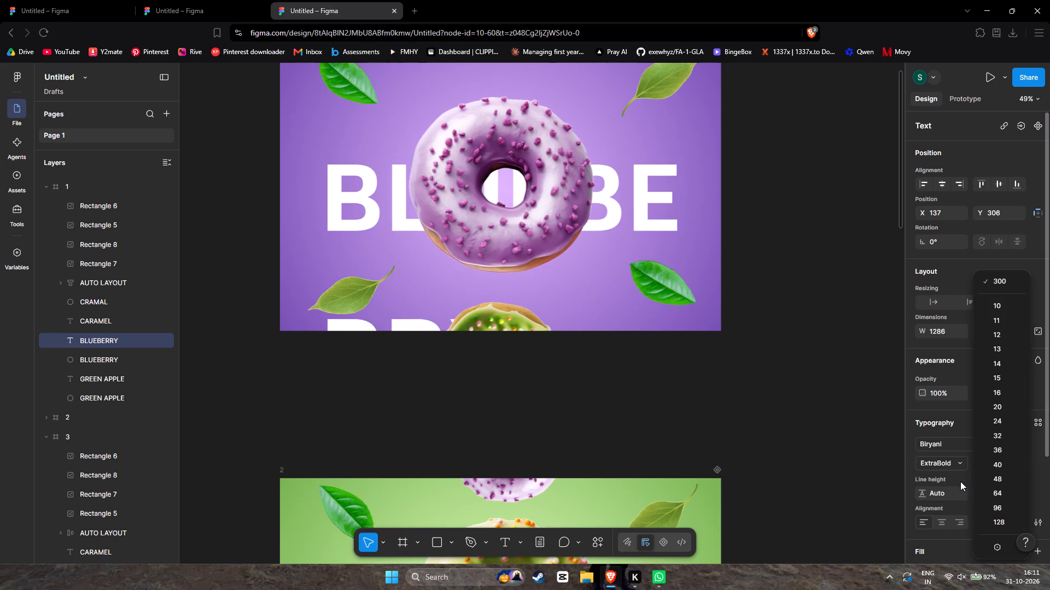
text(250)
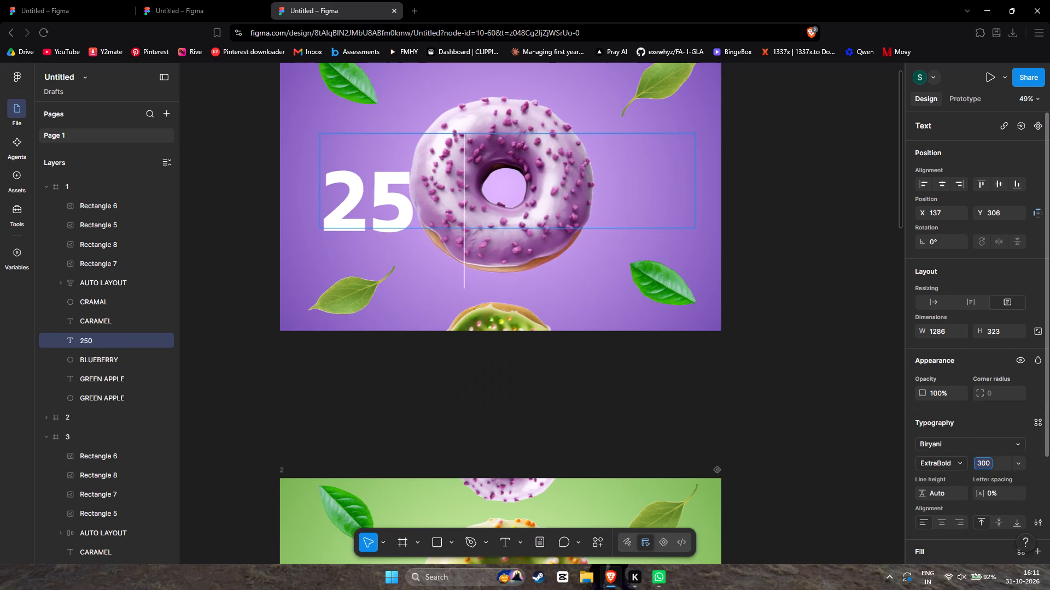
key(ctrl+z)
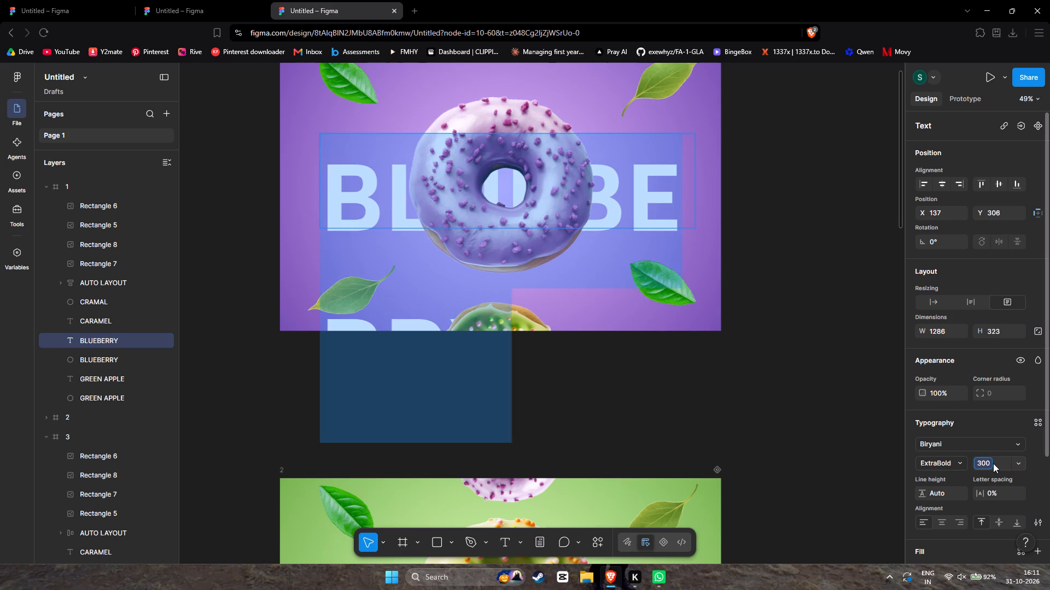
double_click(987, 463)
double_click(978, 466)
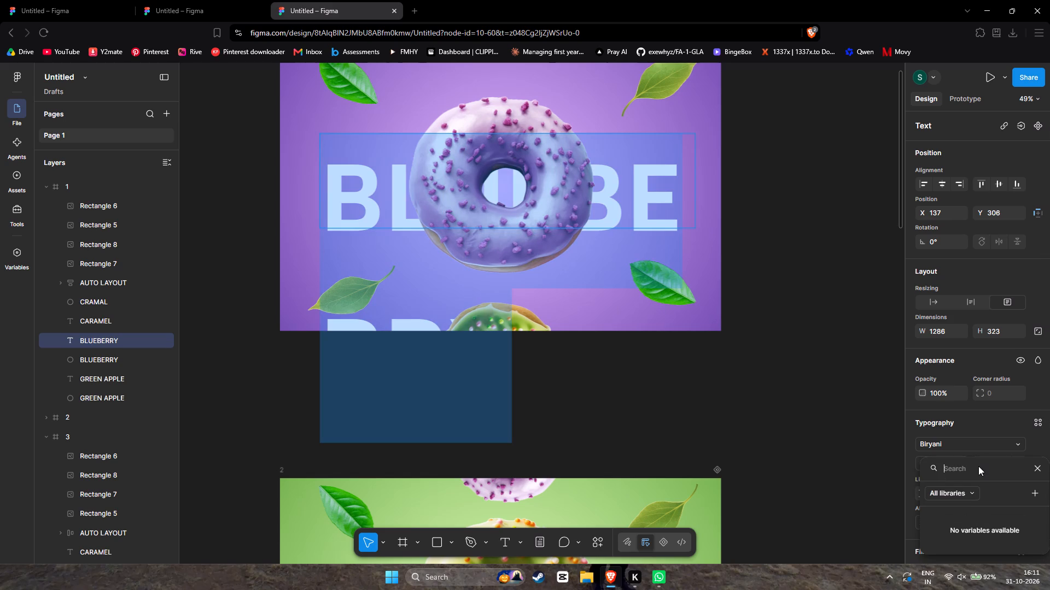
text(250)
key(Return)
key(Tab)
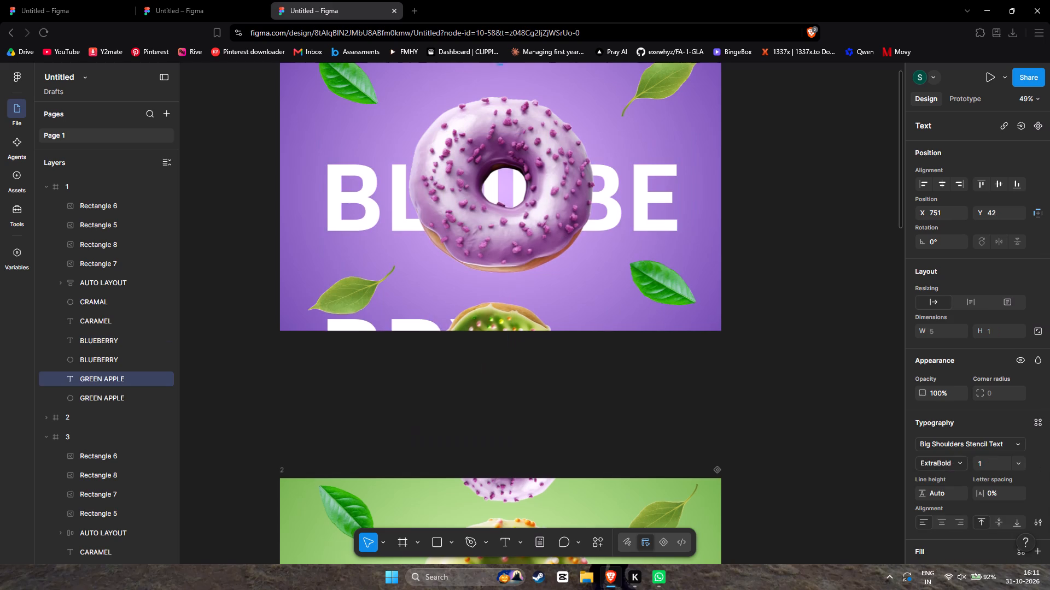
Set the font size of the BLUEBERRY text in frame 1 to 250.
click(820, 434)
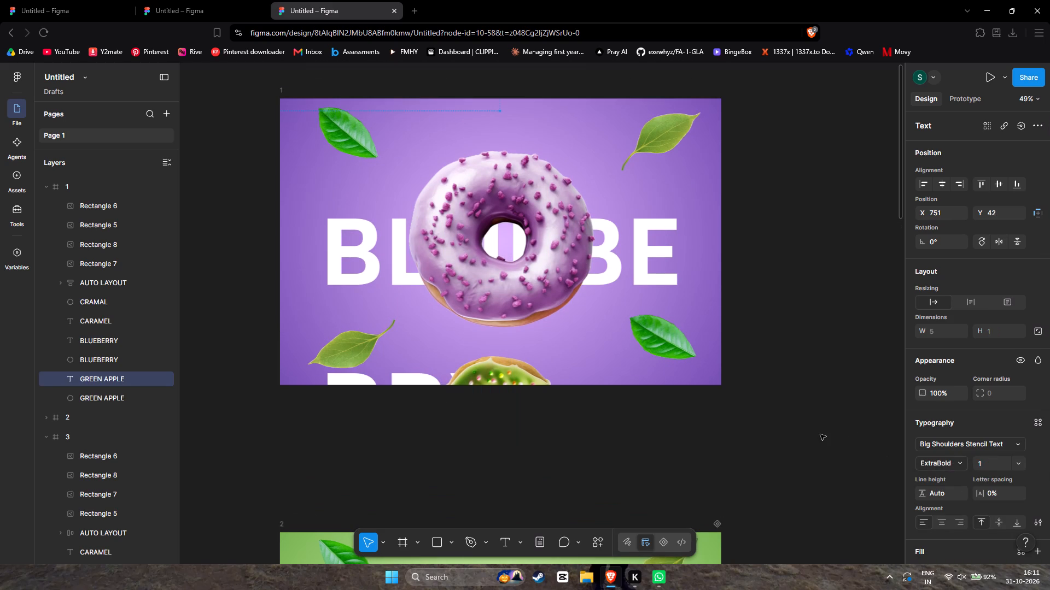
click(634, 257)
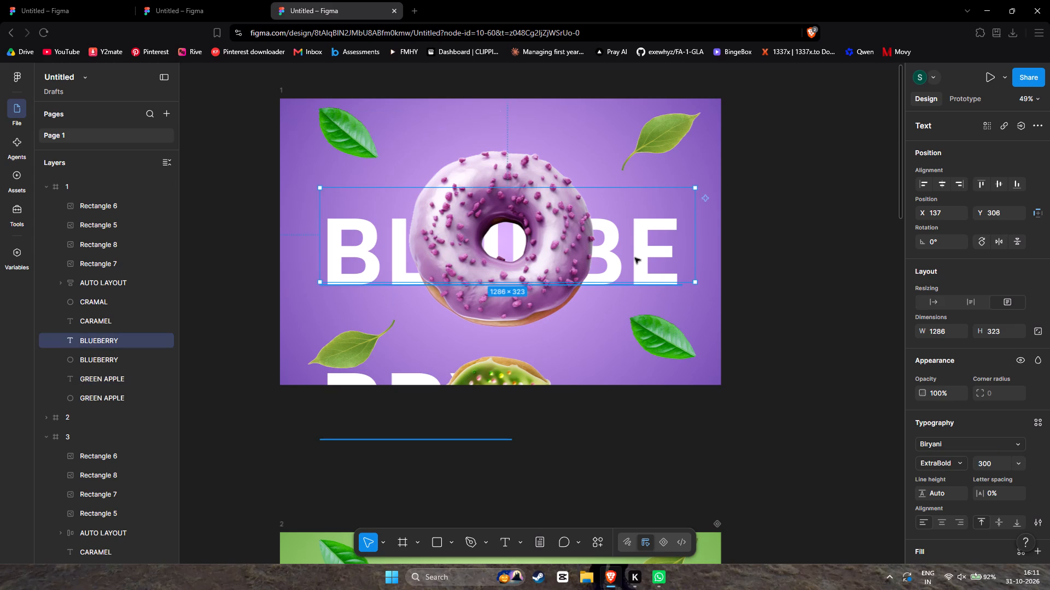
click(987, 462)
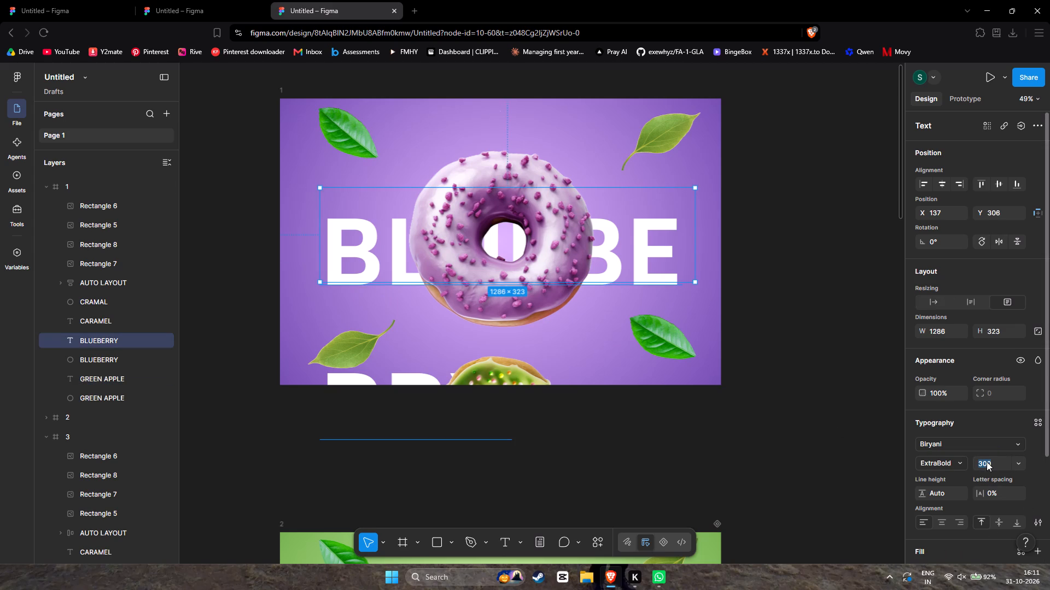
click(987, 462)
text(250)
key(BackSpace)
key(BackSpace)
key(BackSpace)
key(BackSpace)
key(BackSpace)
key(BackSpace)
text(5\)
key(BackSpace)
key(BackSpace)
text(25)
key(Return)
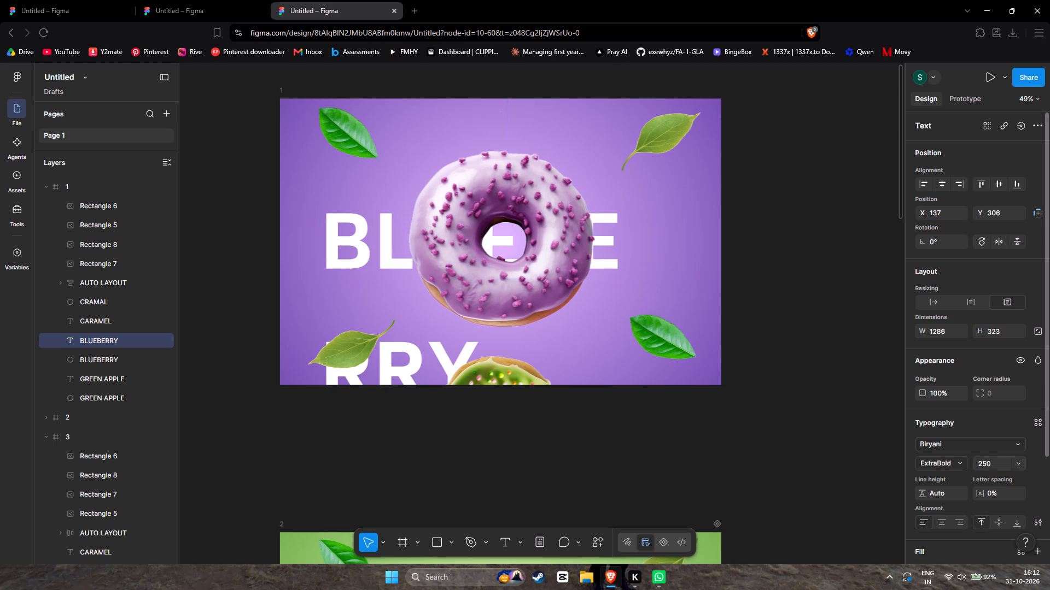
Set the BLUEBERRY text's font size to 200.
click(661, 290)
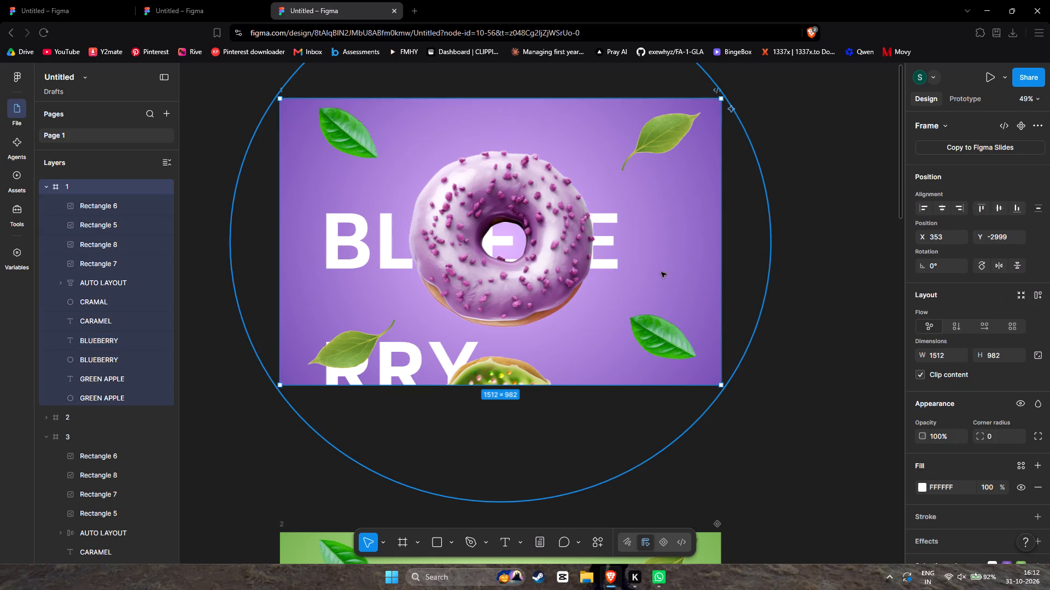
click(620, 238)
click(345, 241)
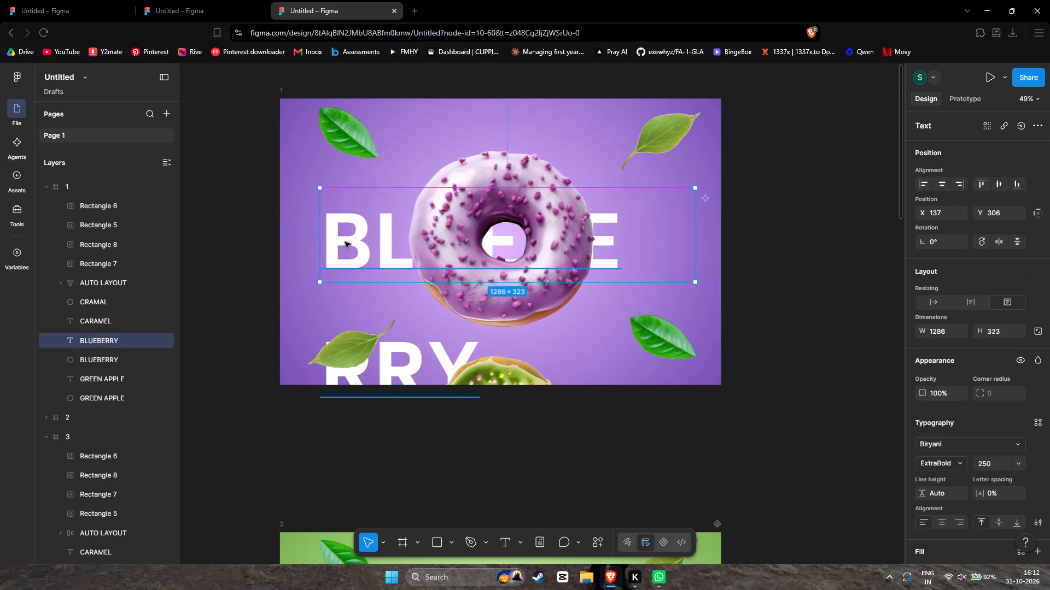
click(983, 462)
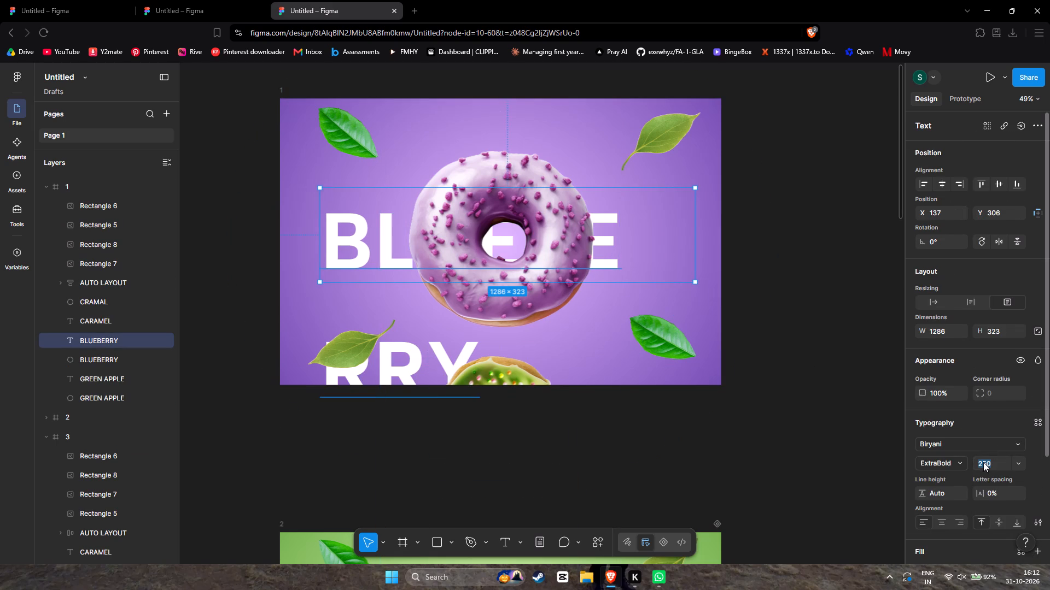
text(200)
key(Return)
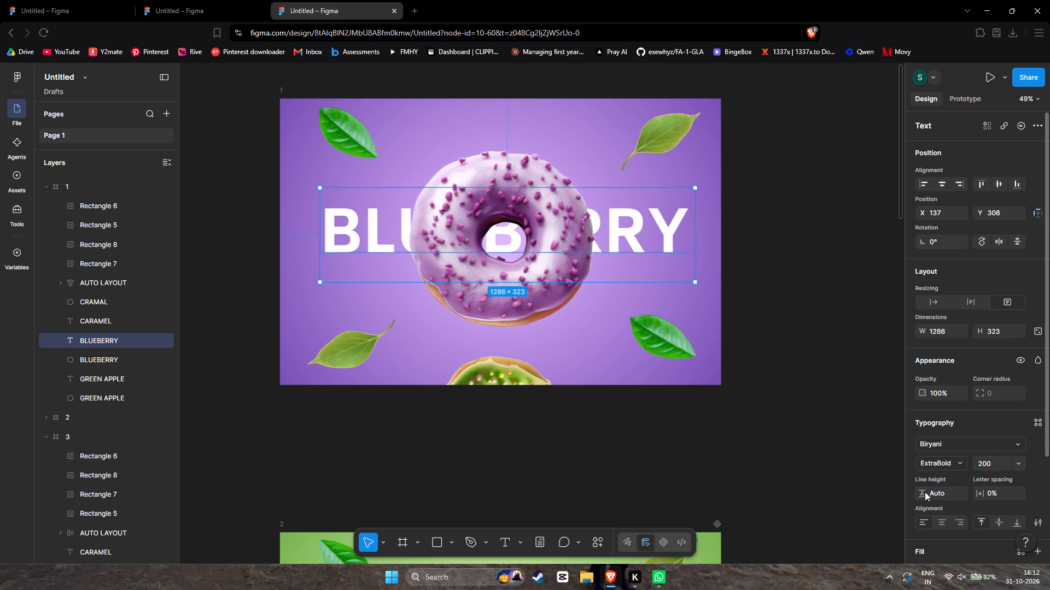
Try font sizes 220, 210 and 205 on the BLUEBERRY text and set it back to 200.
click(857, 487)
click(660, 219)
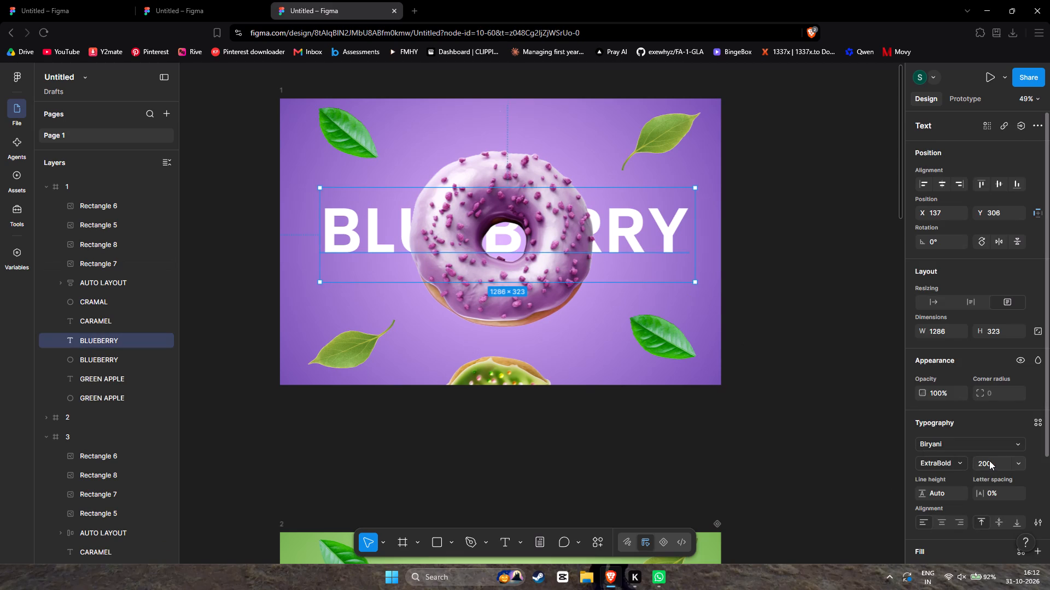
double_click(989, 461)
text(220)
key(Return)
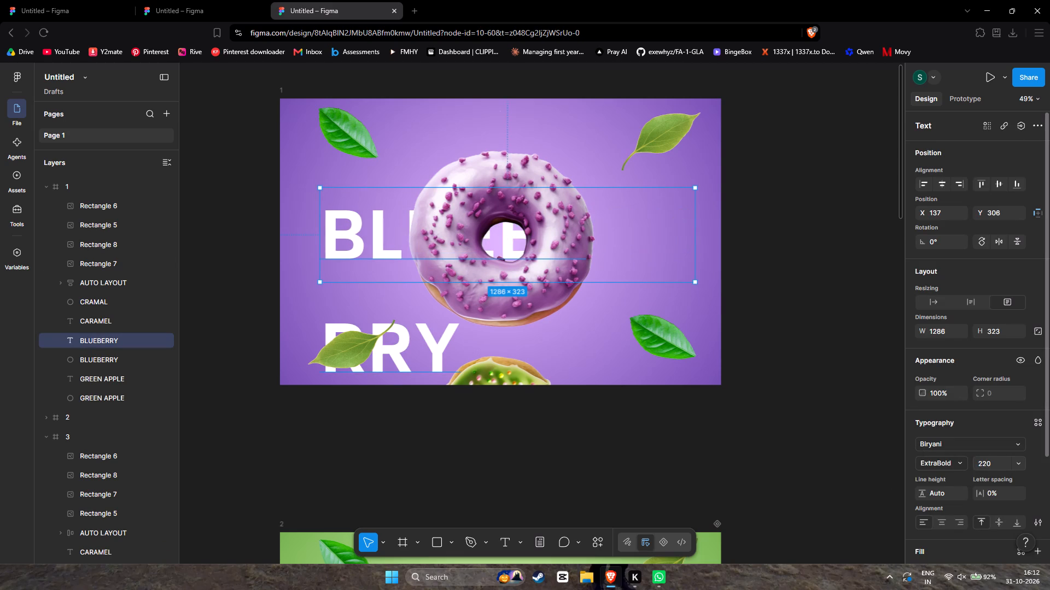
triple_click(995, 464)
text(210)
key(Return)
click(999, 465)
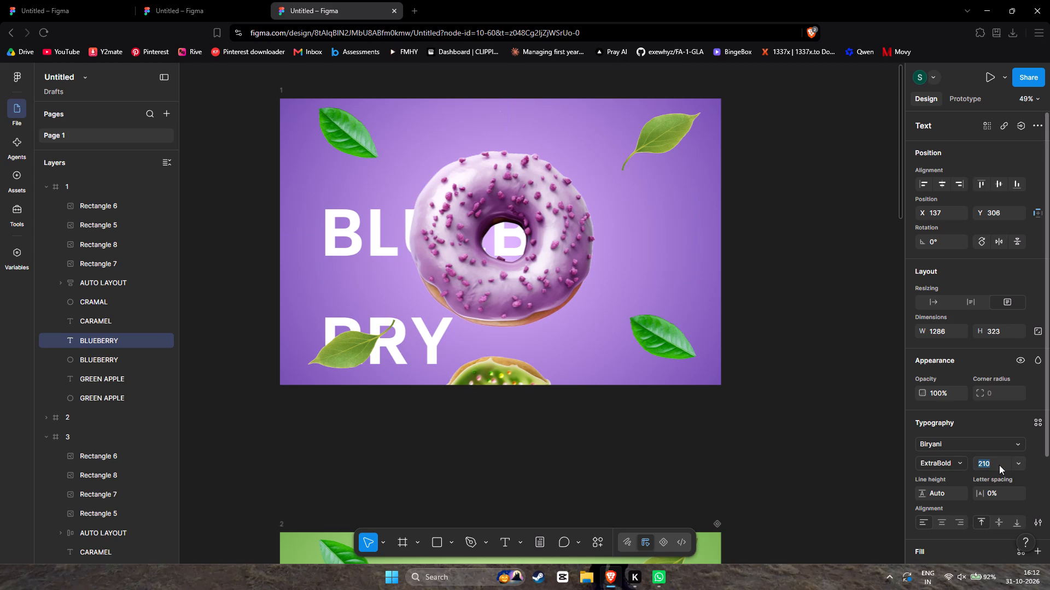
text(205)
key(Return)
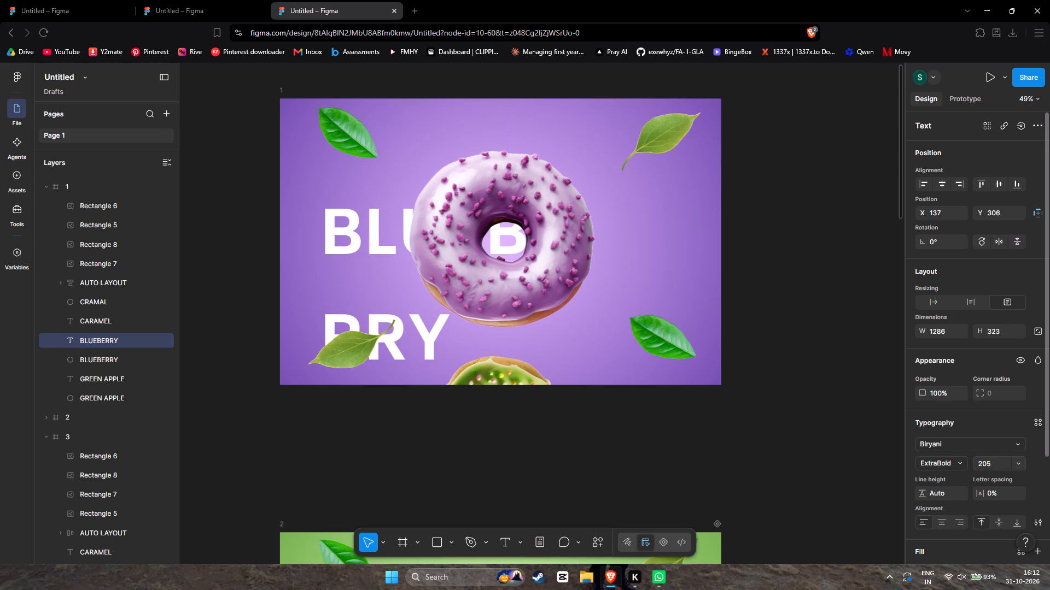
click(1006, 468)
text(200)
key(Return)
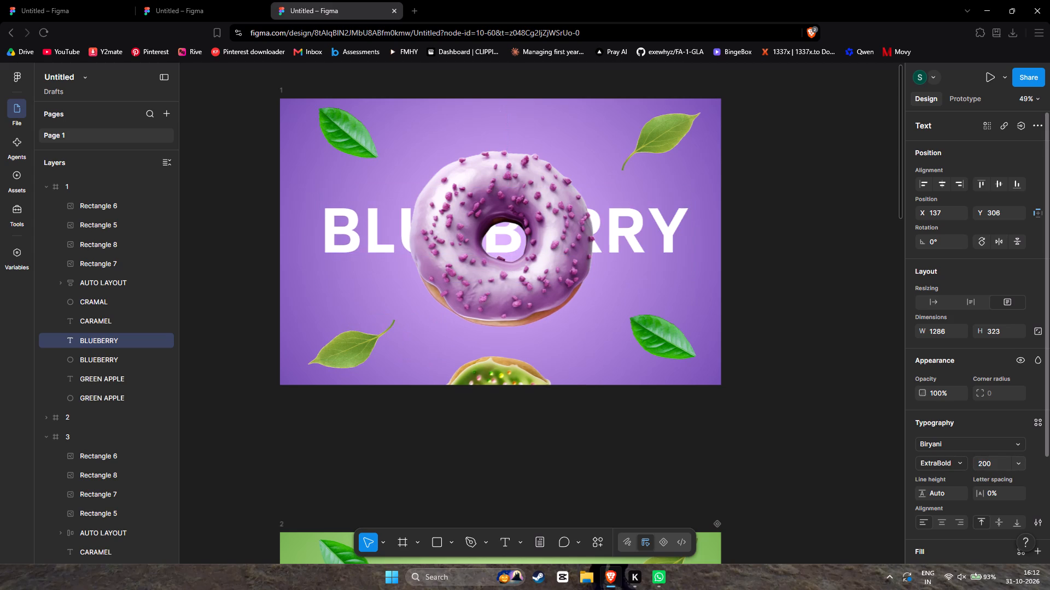
Enlarge the BLUEBERRY text box to about 1521 × 373 and shift it to about X 35, Y 305 in frame 1.
drag(695, 283, 712, 288)
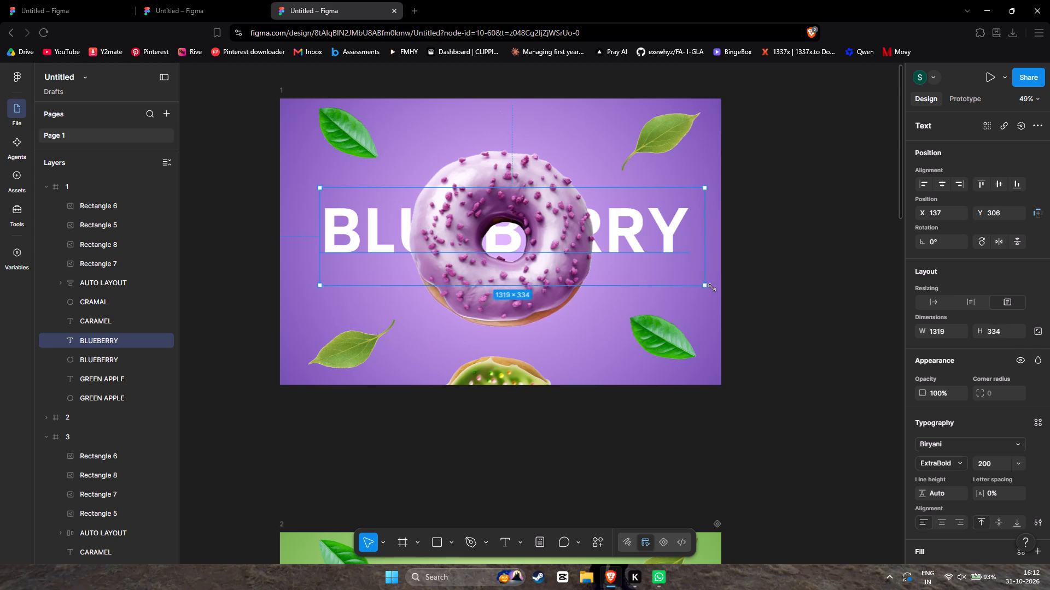
drag(712, 288, 764, 297)
drag(700, 290, 670, 290)
Try font size 250 on the BLUEBERRY text in the enlarged box, and settle on 220.
click(1001, 464)
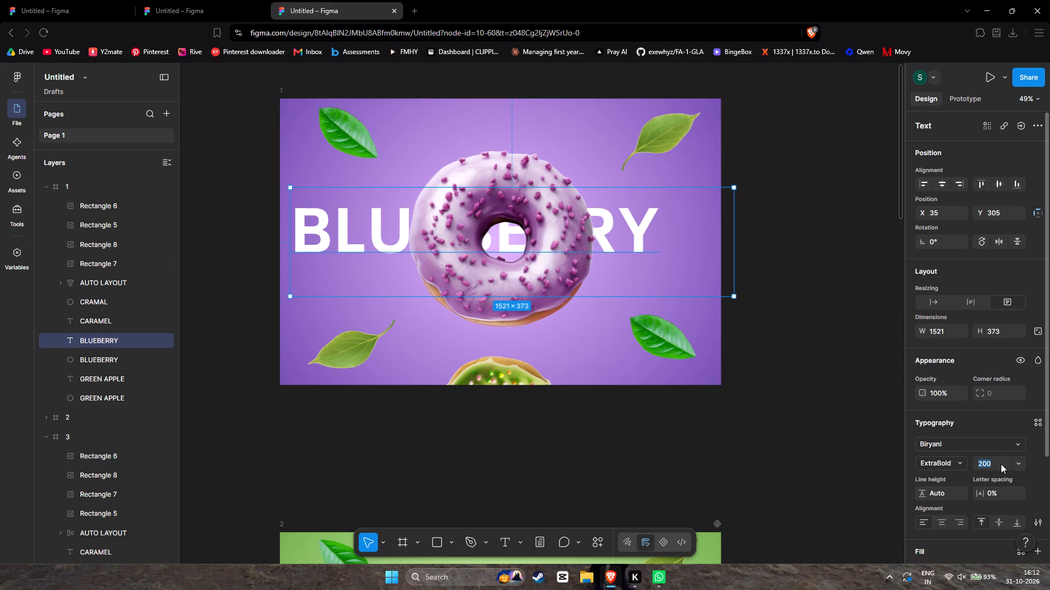
text(250)
key(Return)
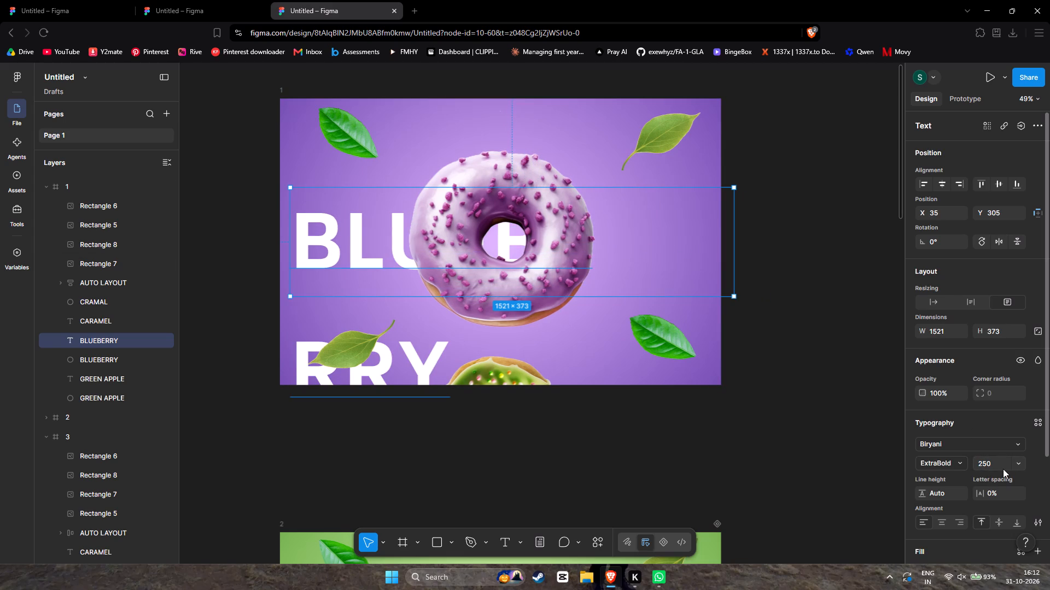
click(1003, 469)
text(220)
key(Return)
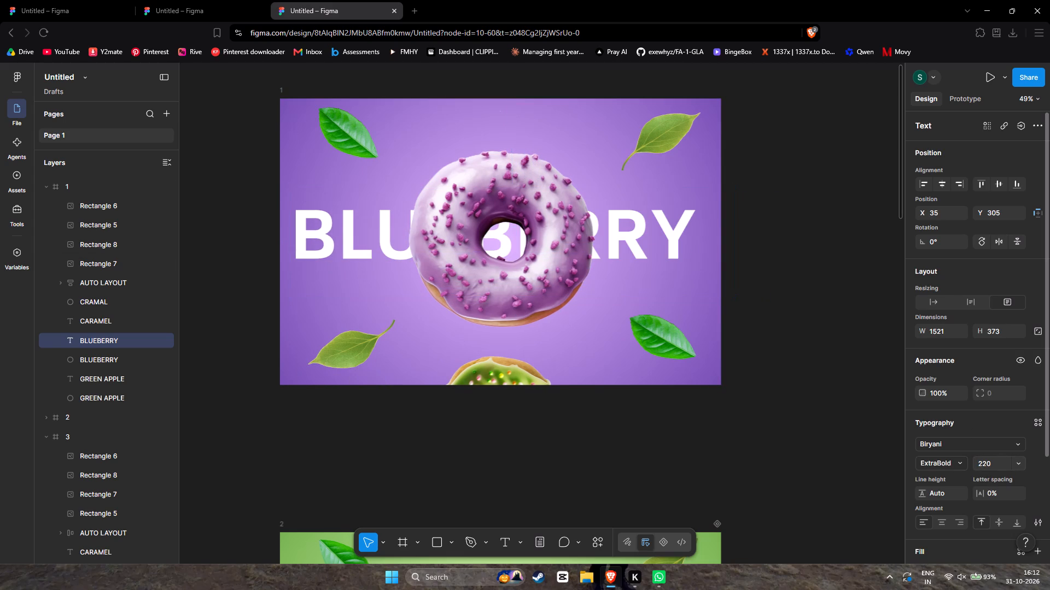
Move the BLUEBERRY text horizontally to about X 54, Y 305 behind the purple donut in frame 1.
click(685, 276)
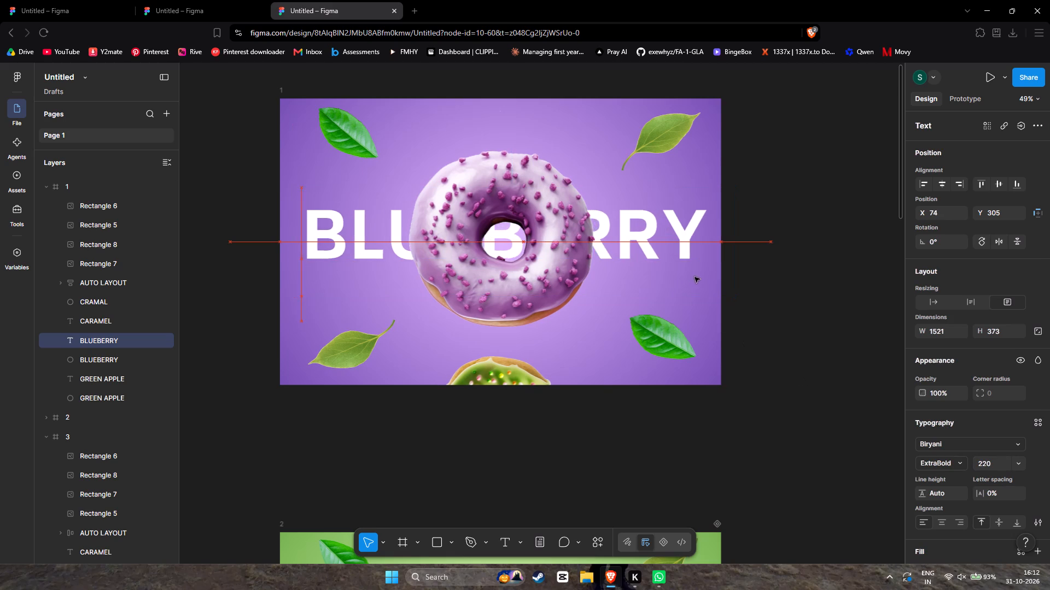
click(811, 355)
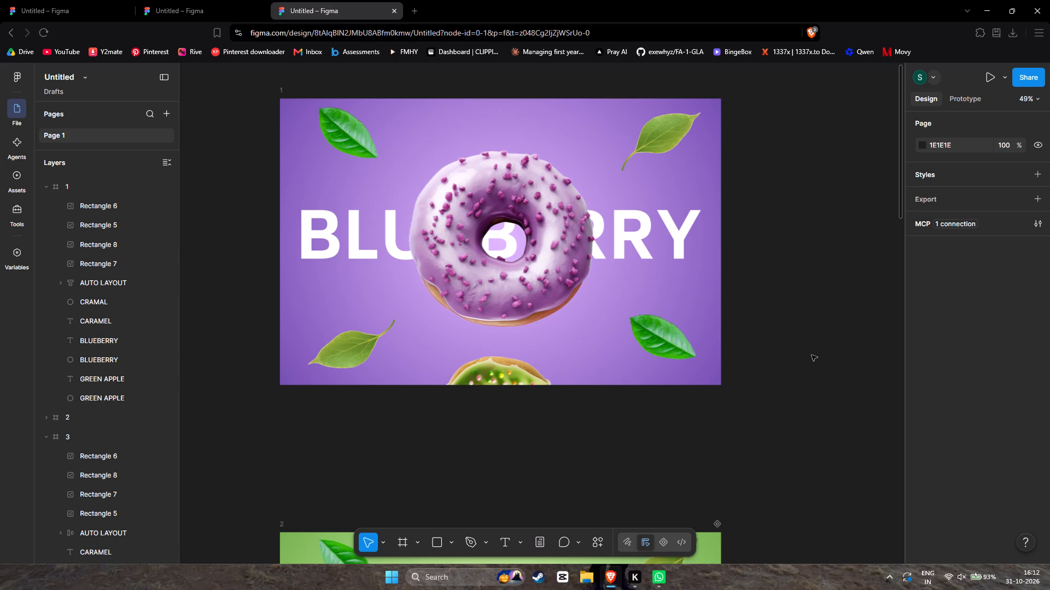
Select the BLUEBERRY text in frame 1.
scroll(811, 355, down, 1)
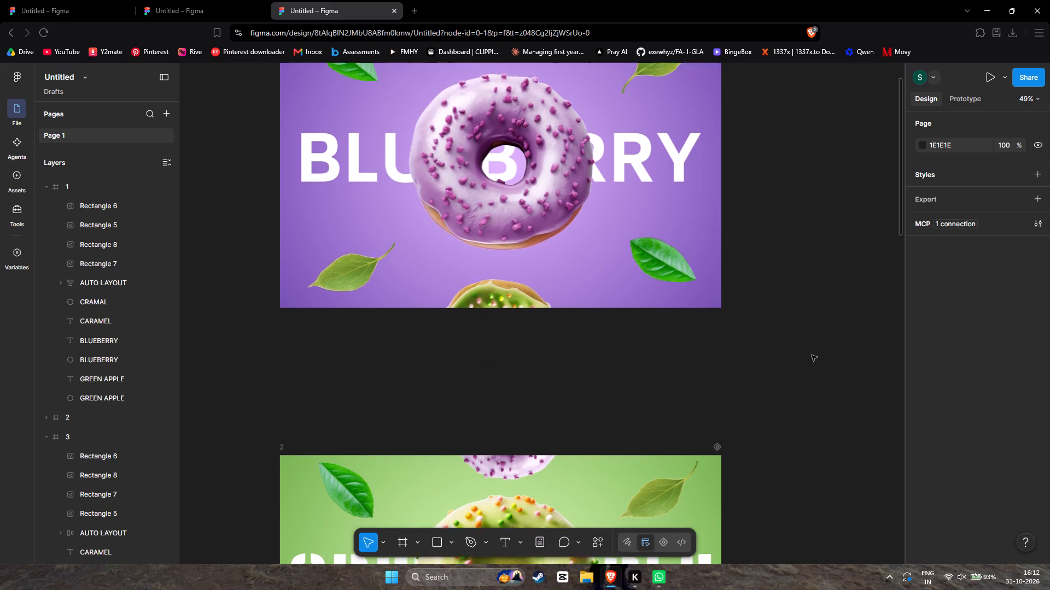
scroll(811, 355, down, 1)
scroll(811, 355, up, 2)
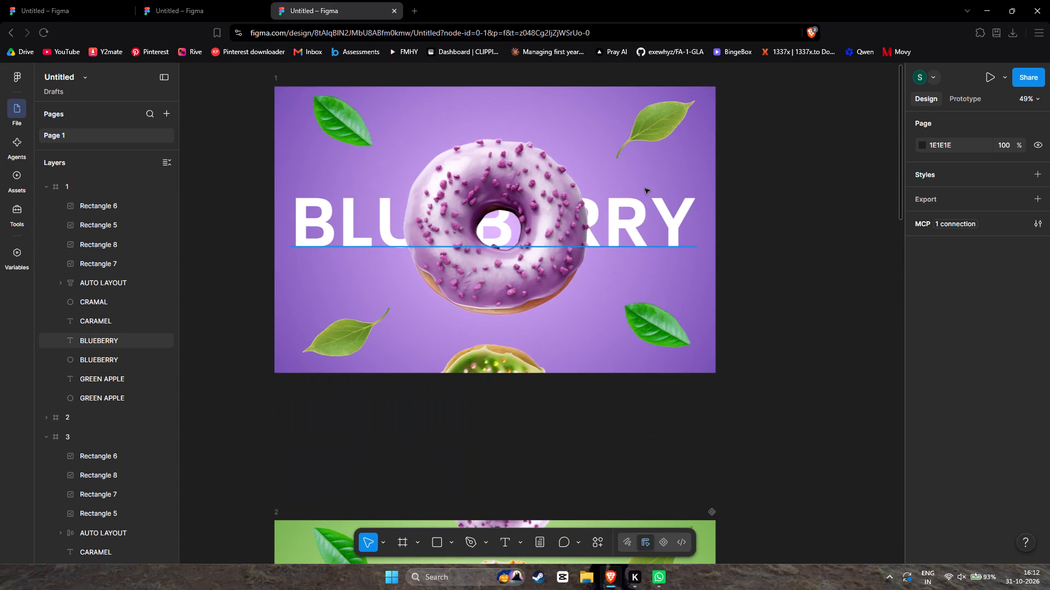
click(644, 206)
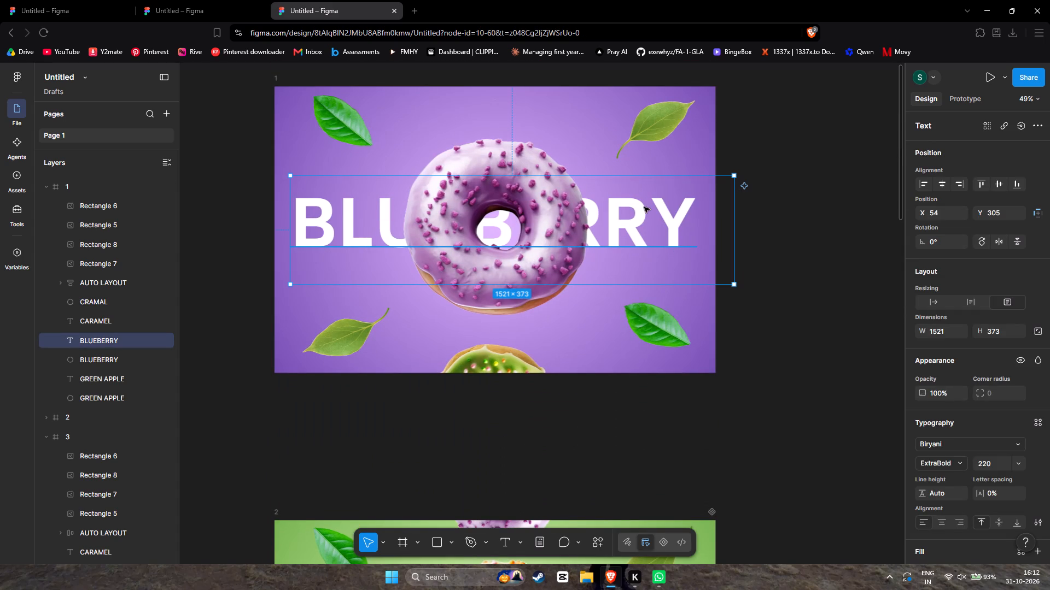
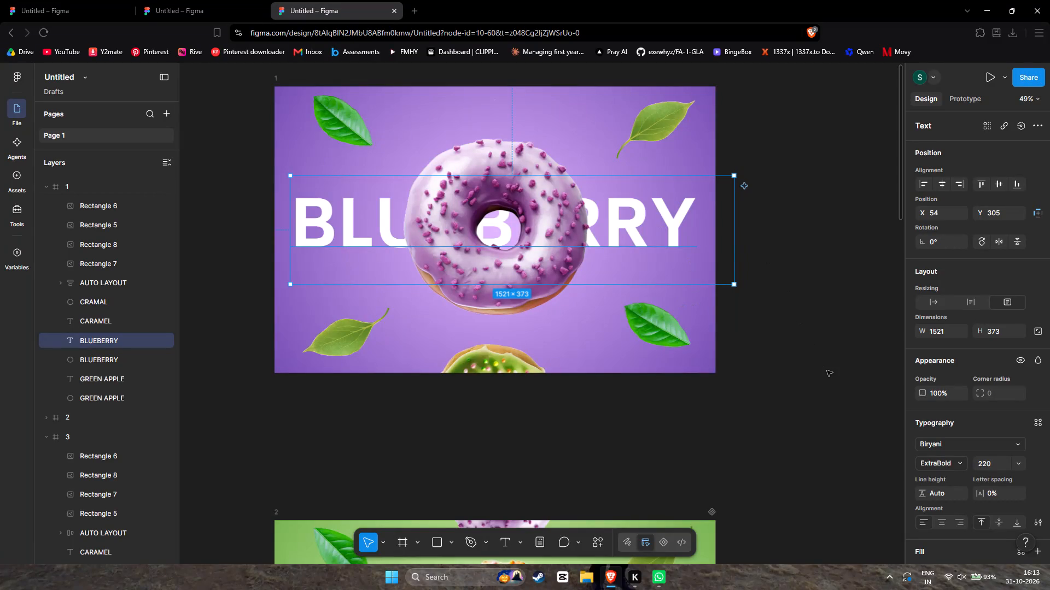
Browse the font list for the BLUEBERRY text in frame 1 and change its font to Boldonse.
right_click(826, 370)
scroll(826, 370, down, 1)
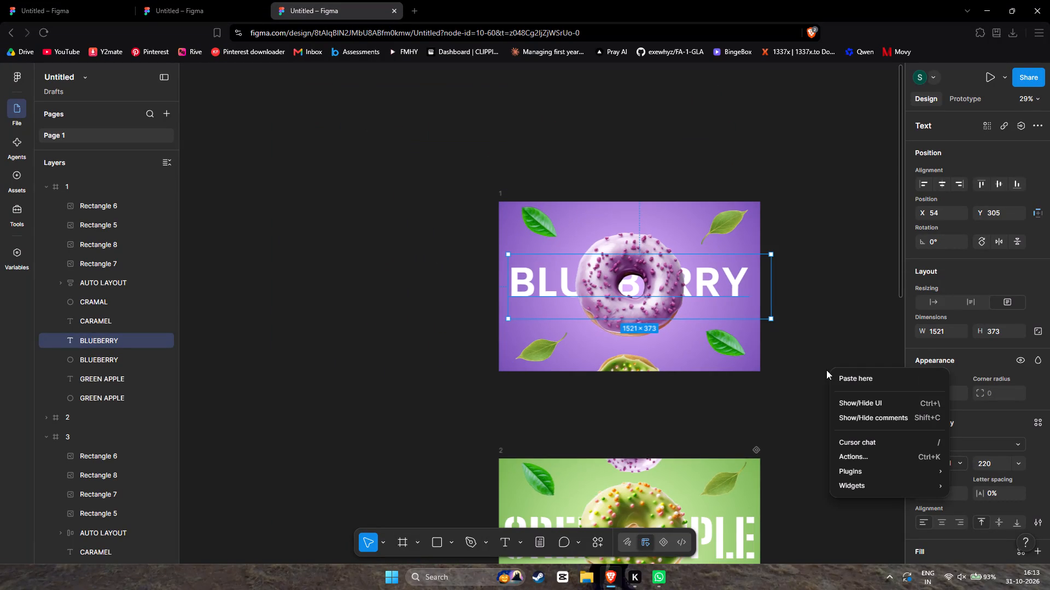
scroll(801, 369, left, 3)
click(774, 394)
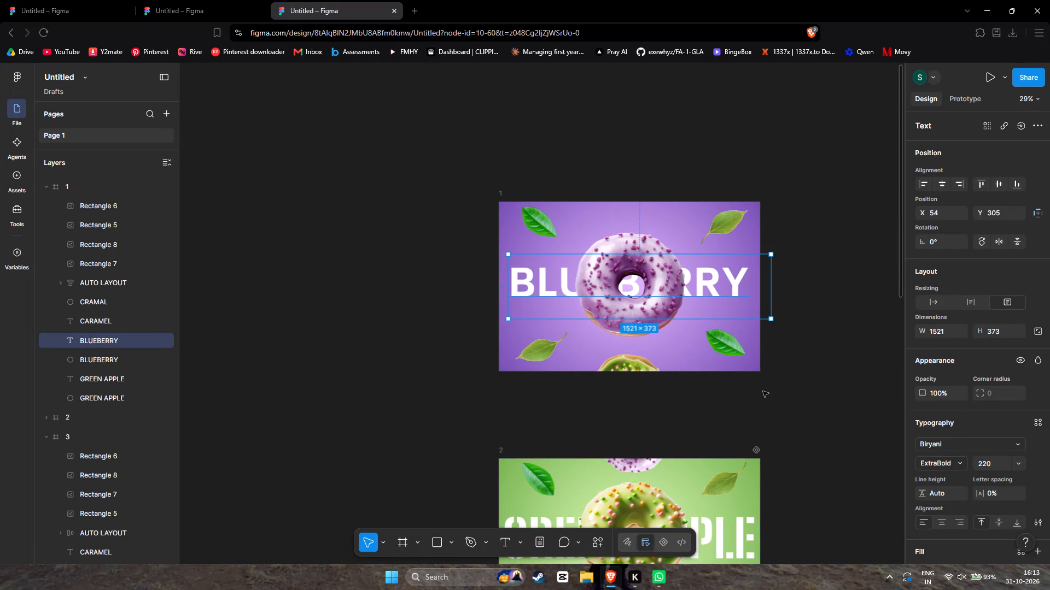
scroll(762, 391, down, 1)
scroll(762, 391, left, 1)
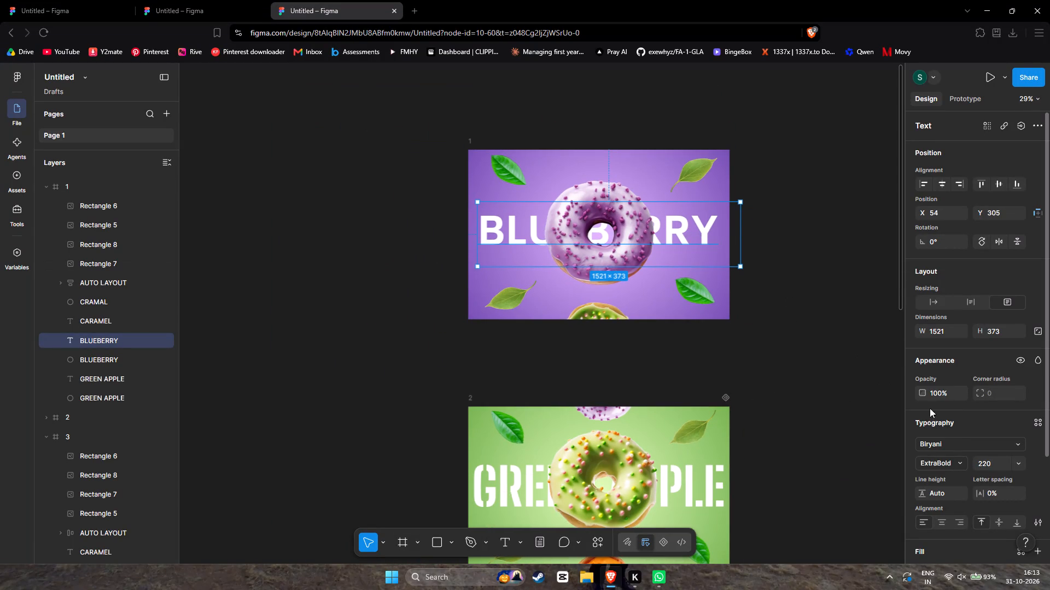
click(954, 440)
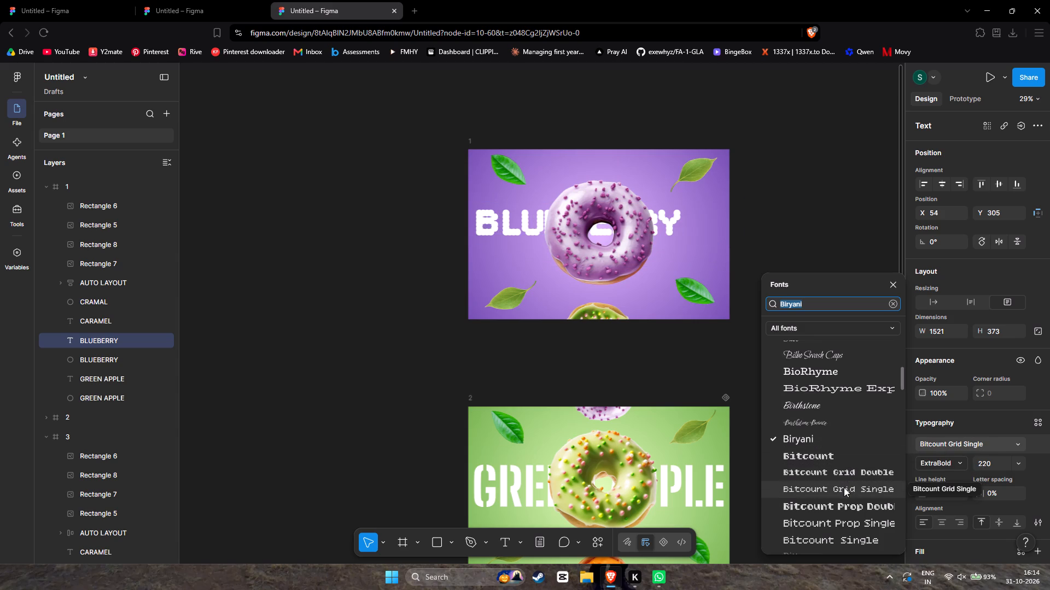
scroll(844, 487, down, 1)
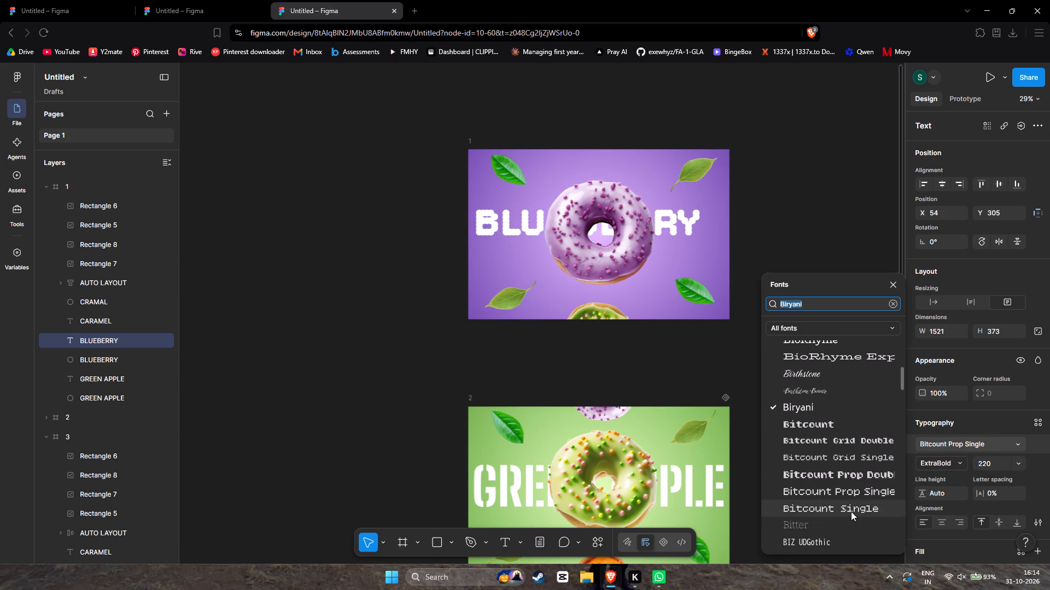
scroll(848, 508, down, 2)
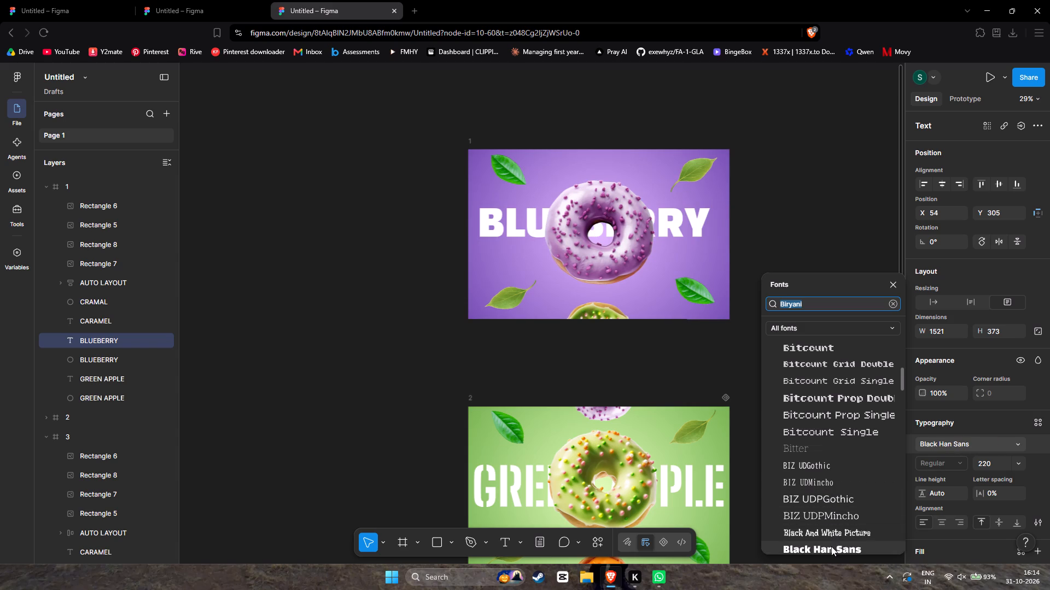
scroll(830, 501, down, 3)
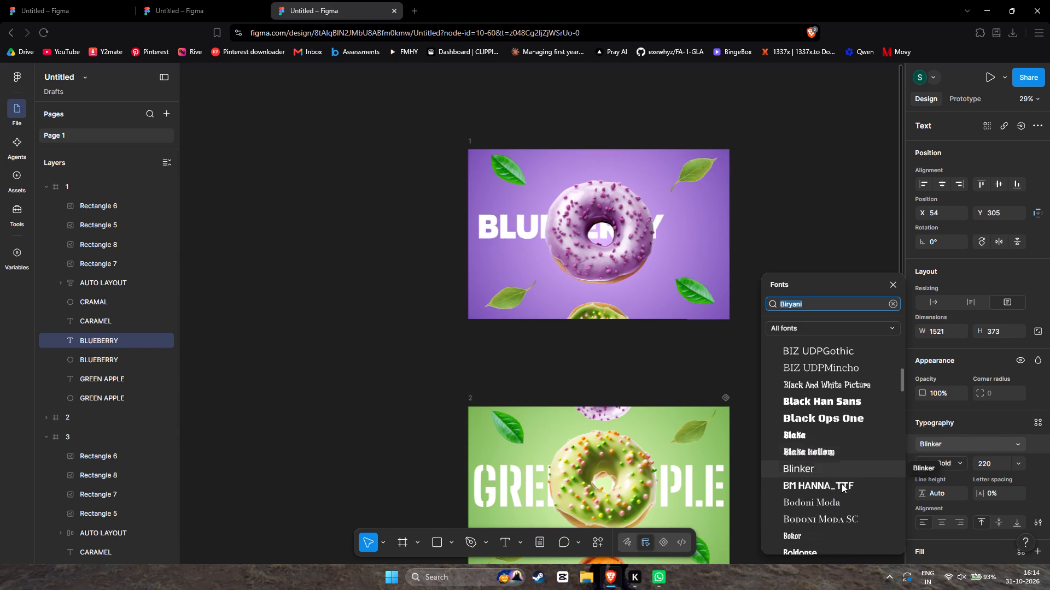
scroll(841, 483, down, 1)
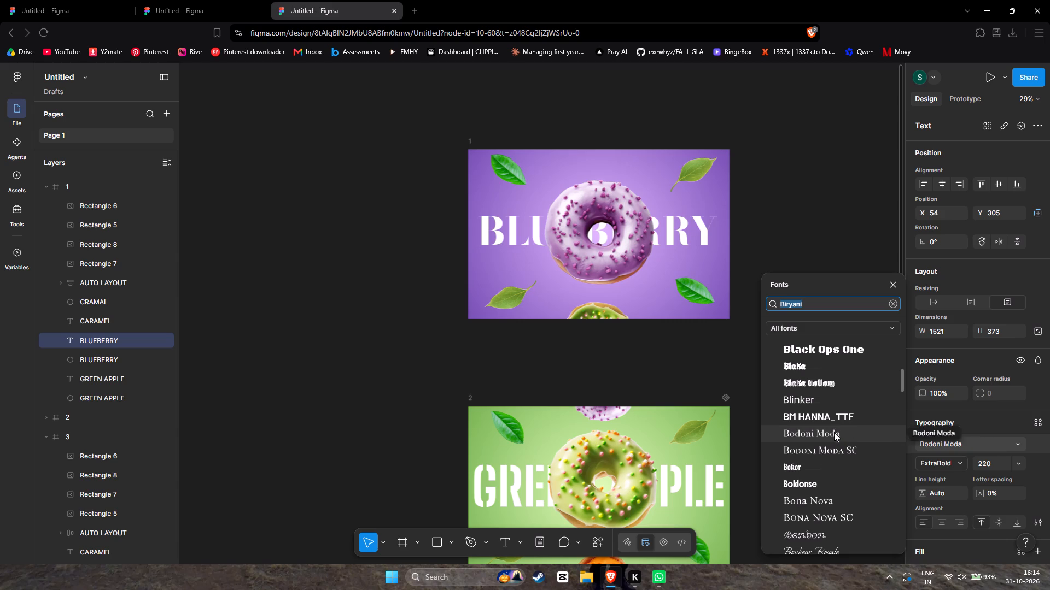
right_click(829, 484)
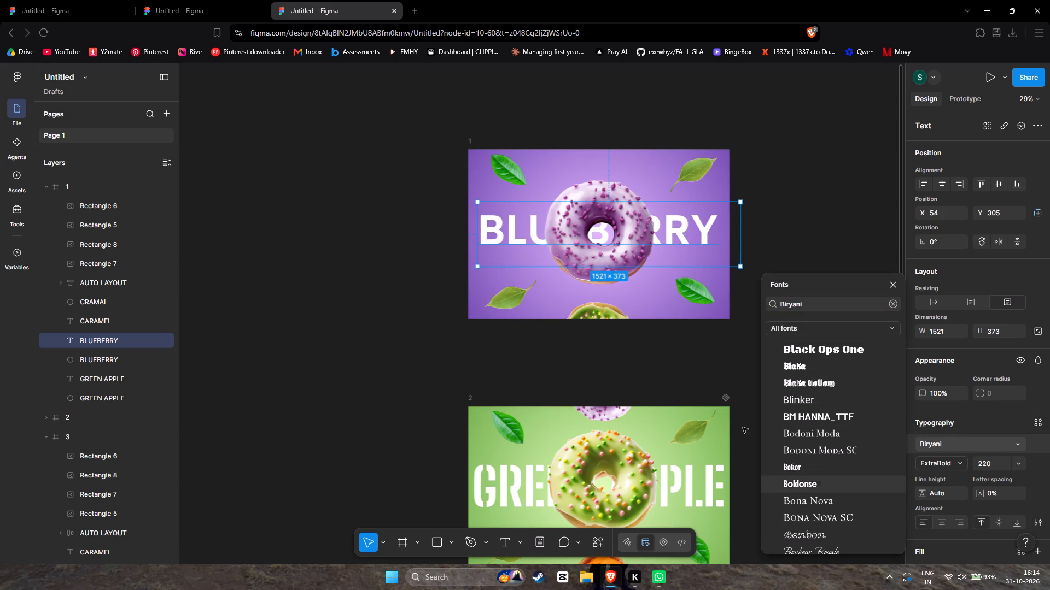
click(806, 479)
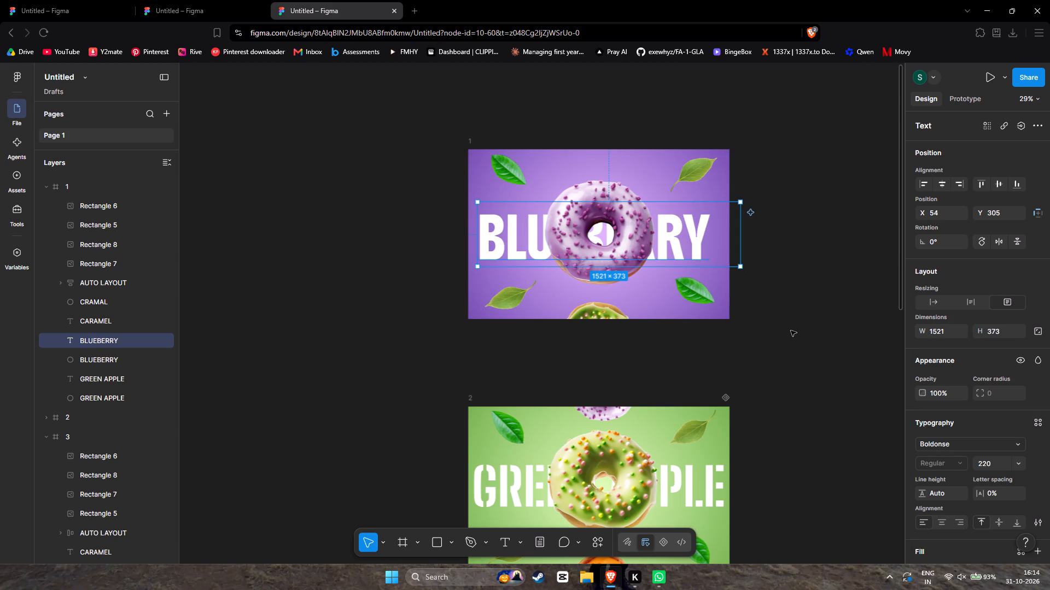
Try font size 250 on the BLUEBERRY text in frame 1, and settle on 230.
click(994, 456)
text(250)
key(Return)
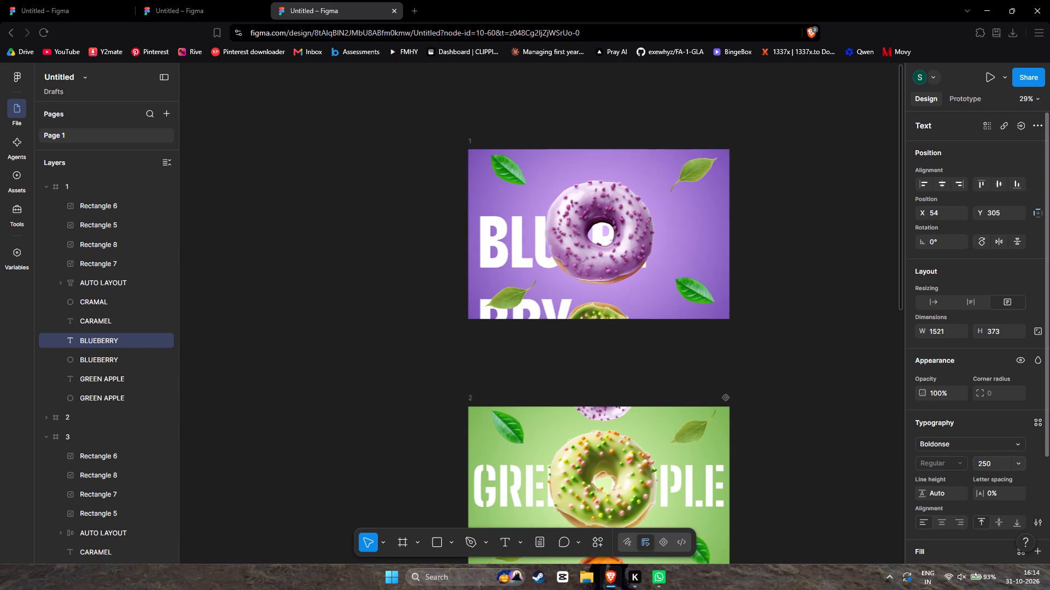
click(992, 462)
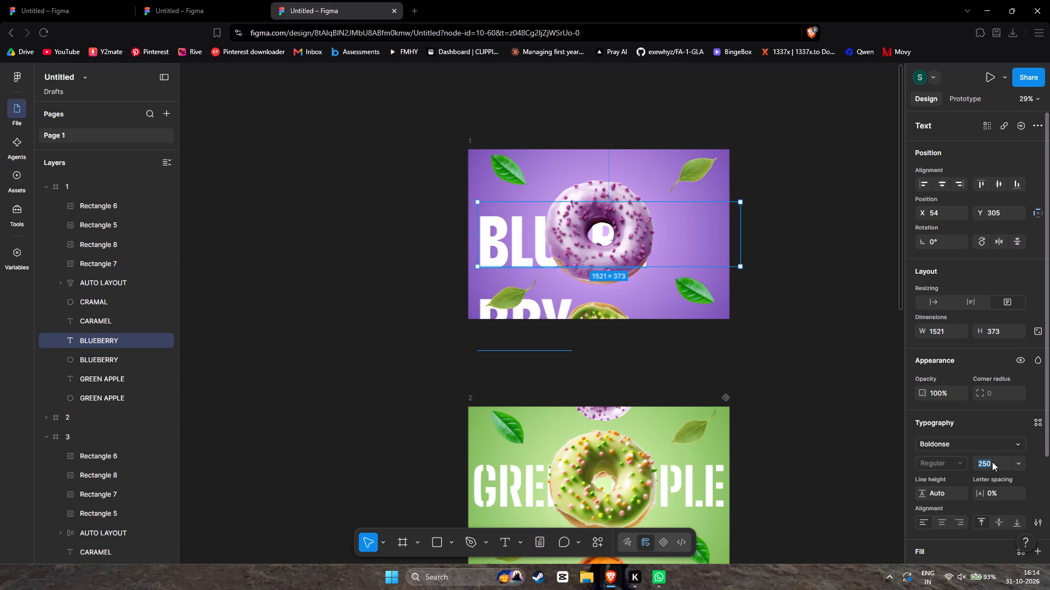
text(230)
key(Return)
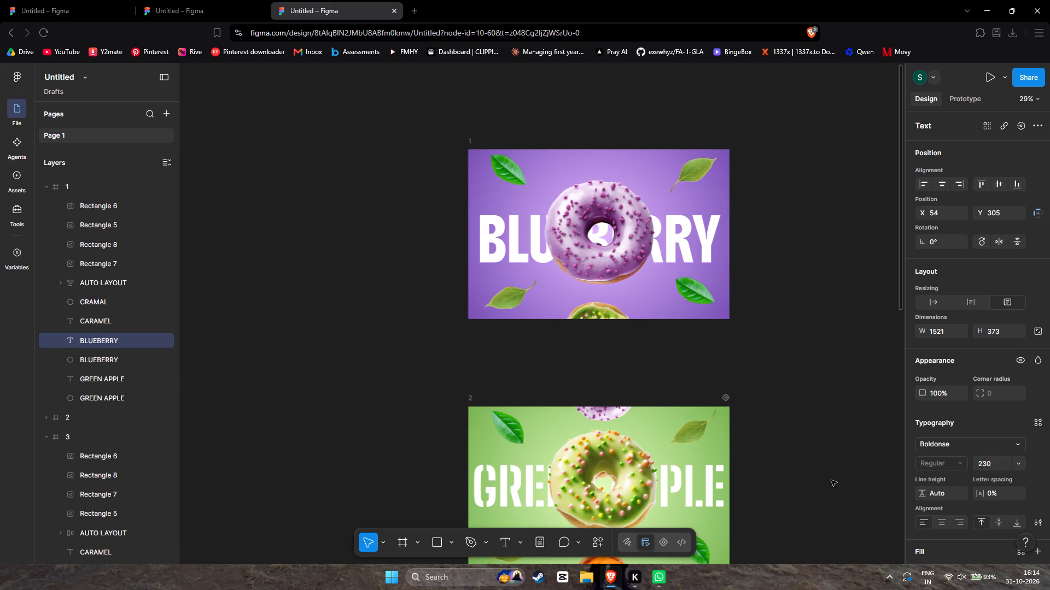
click(794, 434)
Examine the restyled BLUEBERRY text alongside the flavour texts in frames 2, 3 and 4.
scroll(785, 327, down, 1)
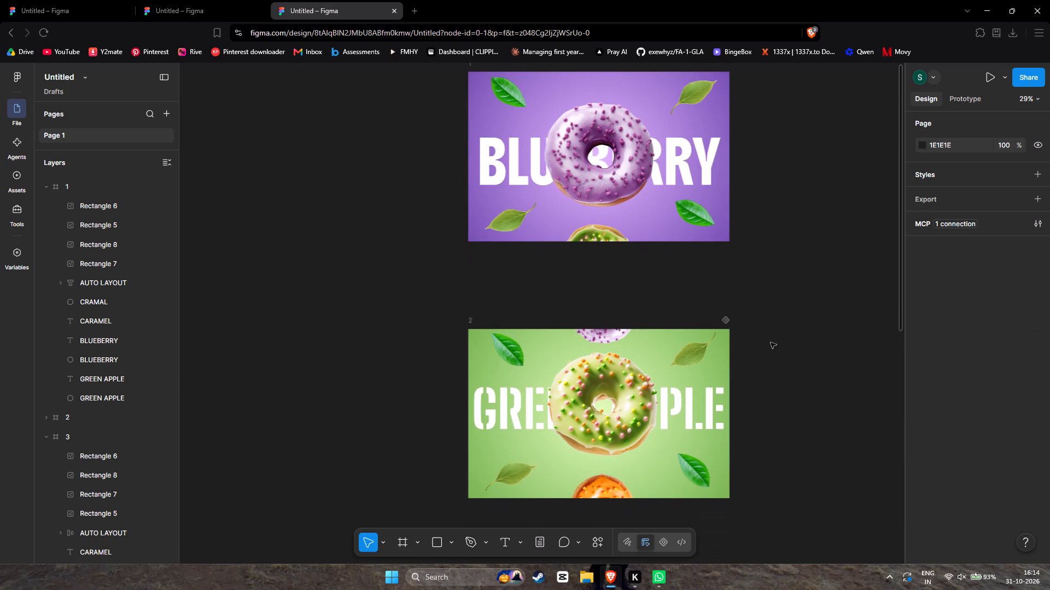
click(705, 405)
click(686, 154)
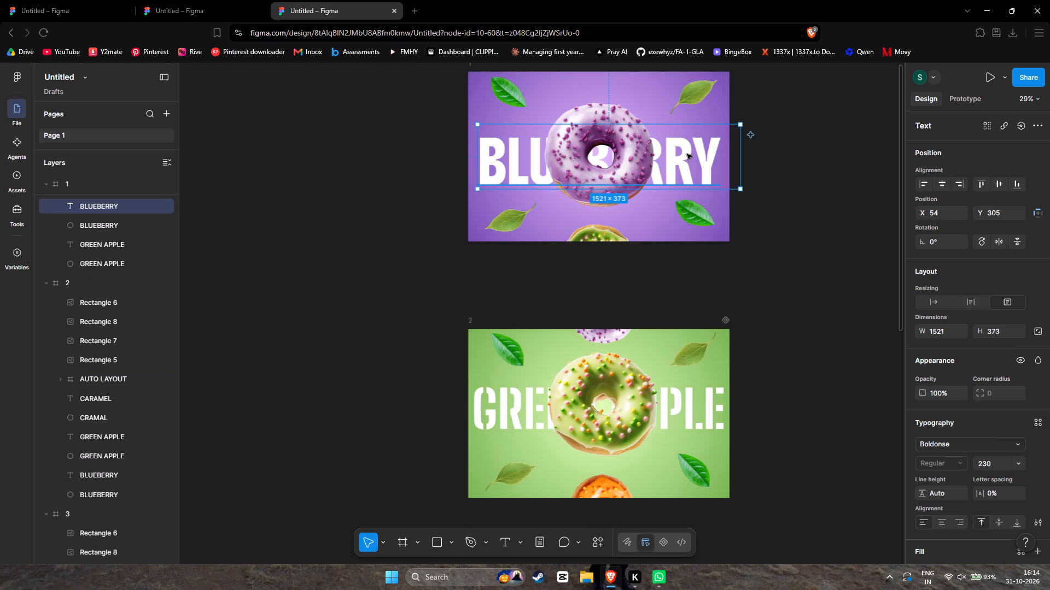
click(111, 287)
scroll(382, 360, down, 1)
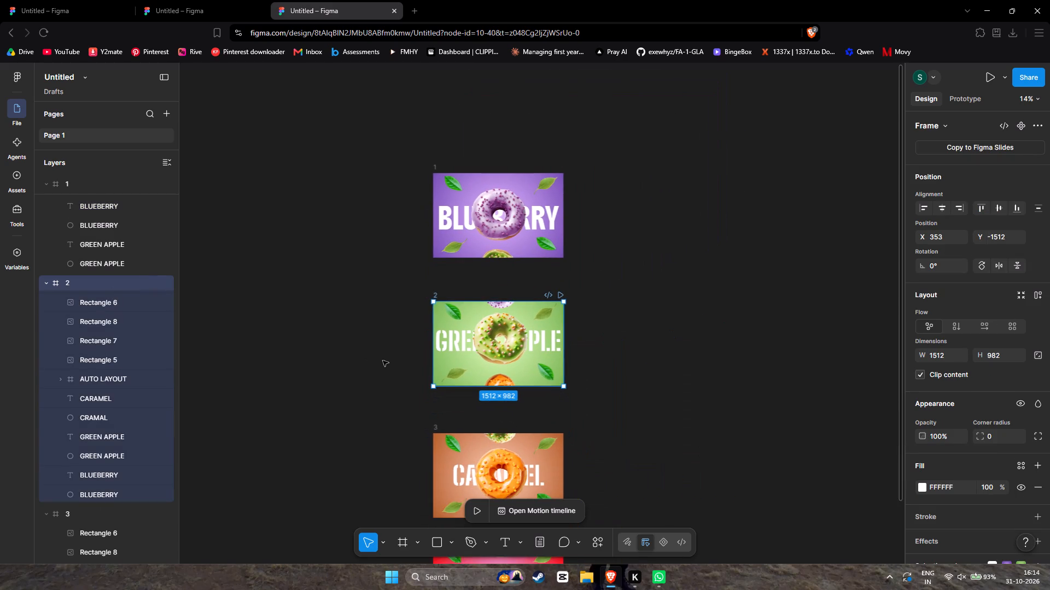
scroll(382, 360, right, 1)
scroll(382, 360, down, 2)
scroll(382, 360, up, 1)
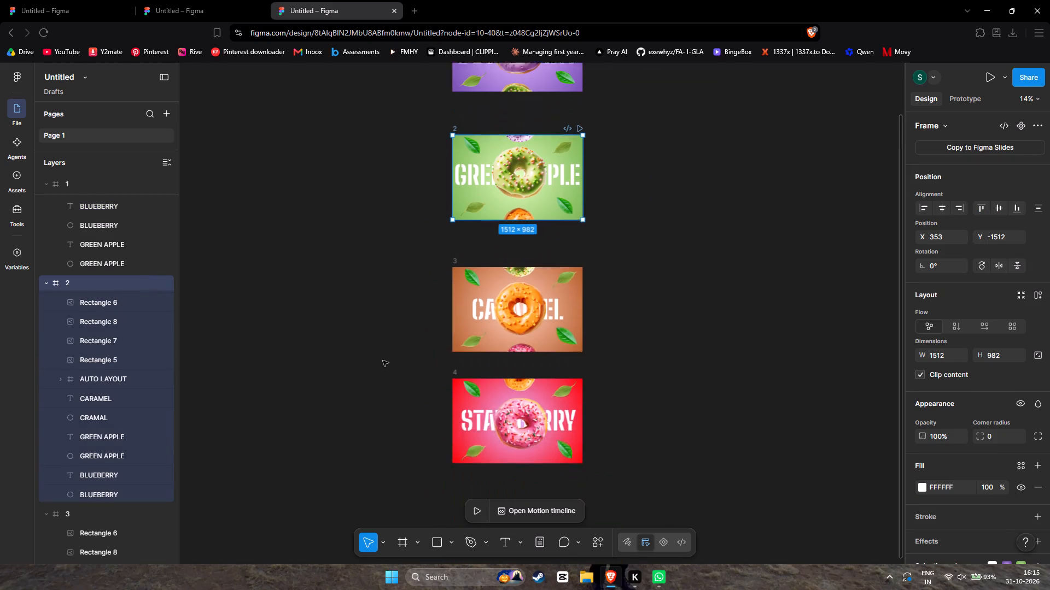
scroll(382, 360, up, 1)
right_click(382, 360)
click(451, 281)
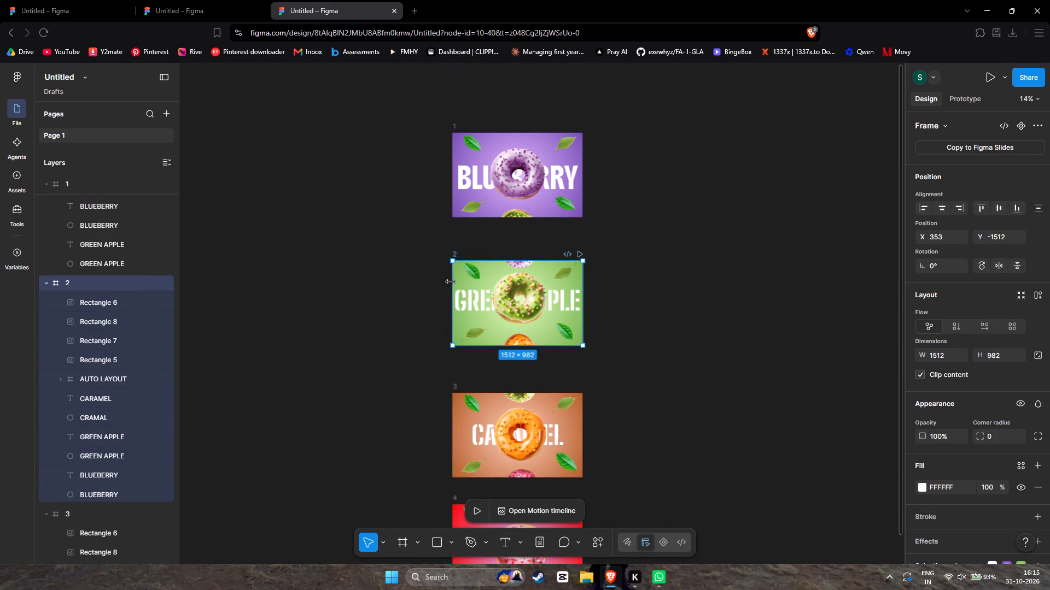
scroll(451, 281, up, 1)
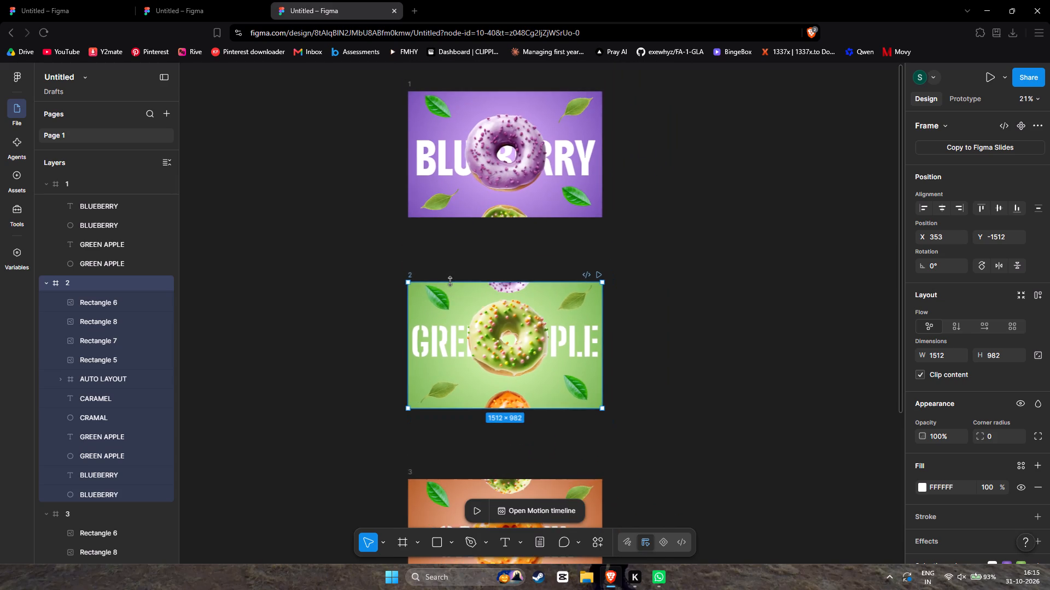
click(437, 156)
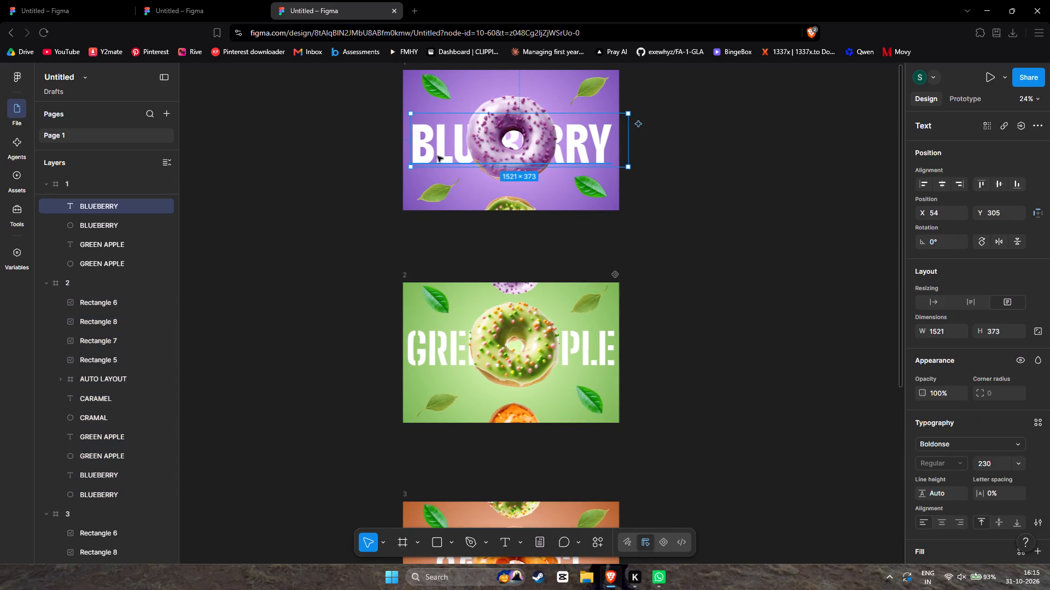
Change the font of the GREEN APPLE text in frame 2 to Boldonse.
click(435, 353)
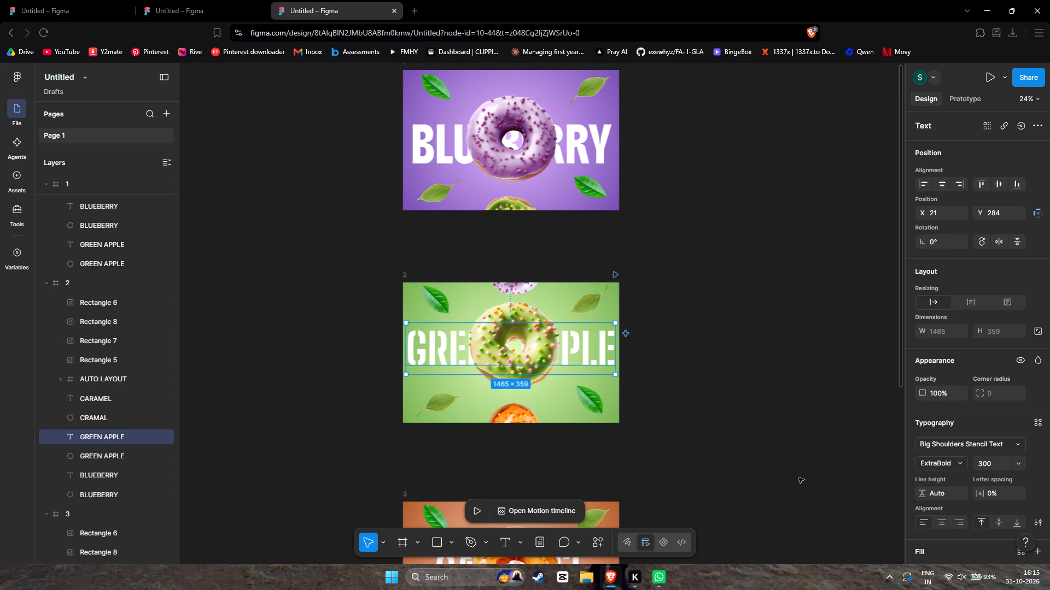
click(946, 442)
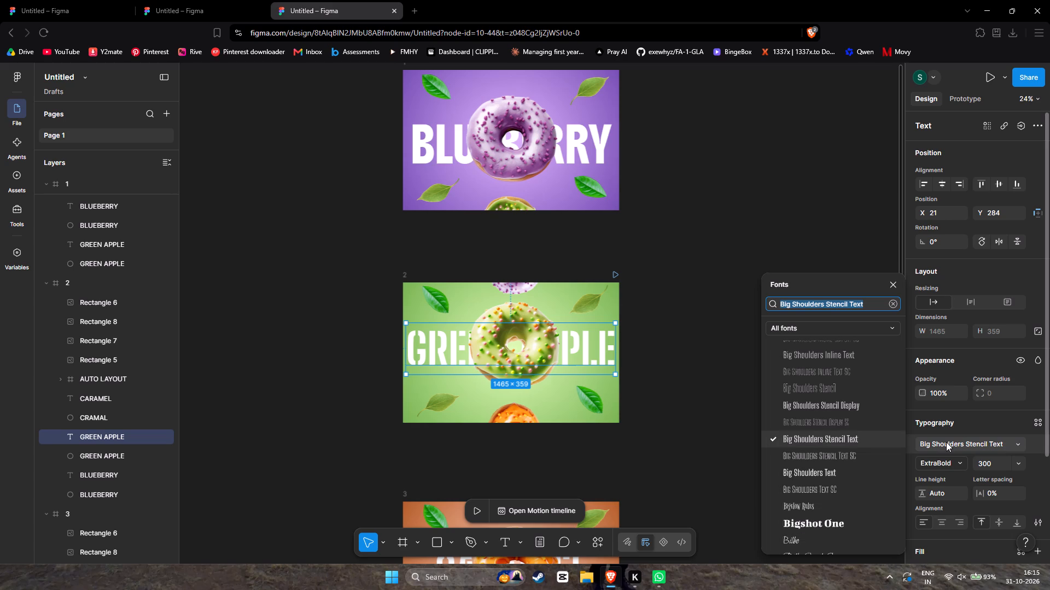
key(b)
text(old)
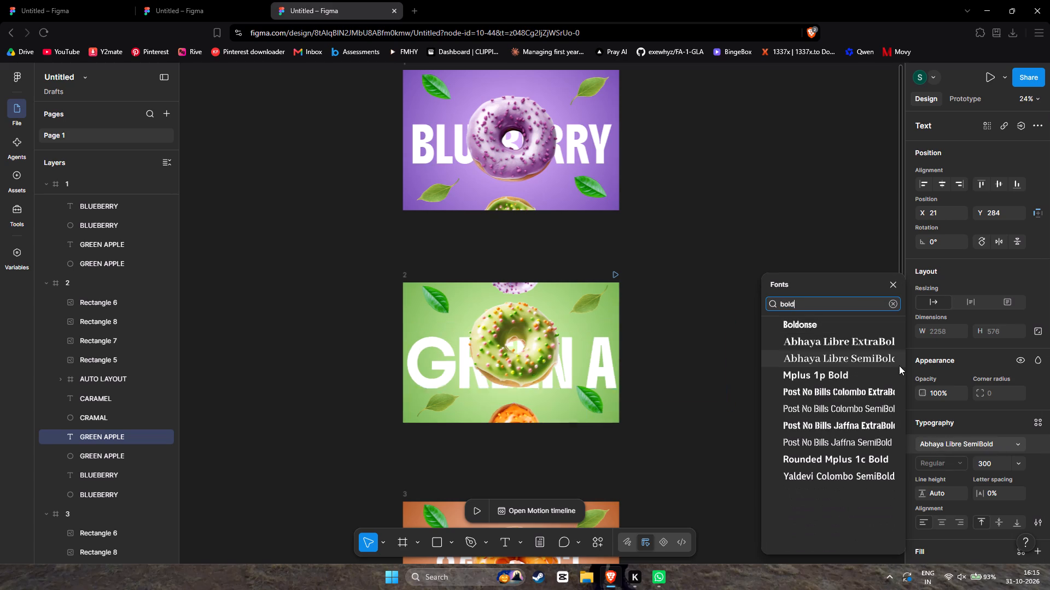
click(831, 323)
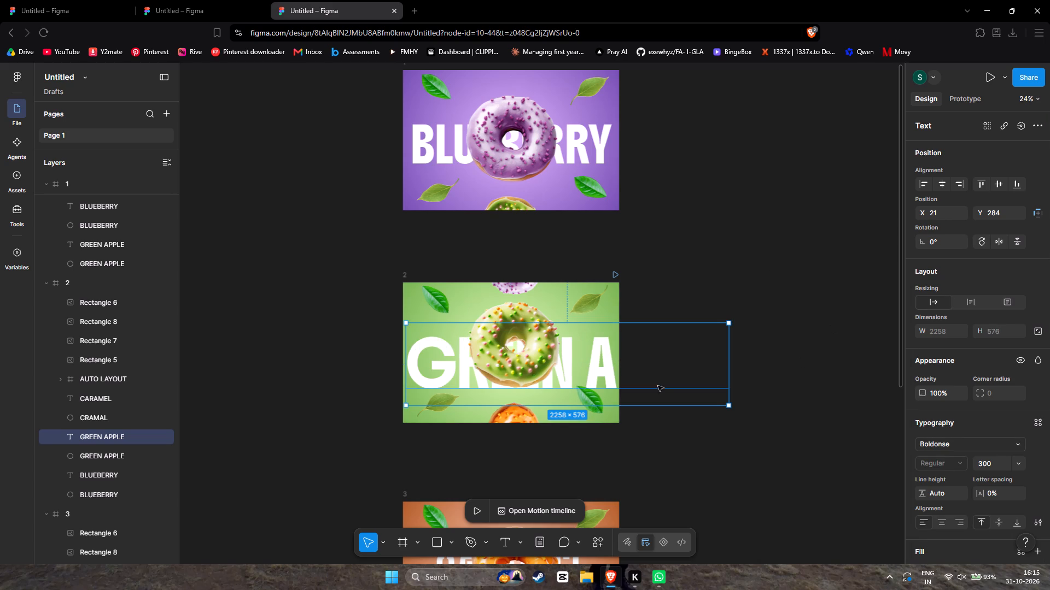
Try font sizes 200 and 180 on the GREEN APPLE text in frame 2, and settle on 190.
click(994, 460)
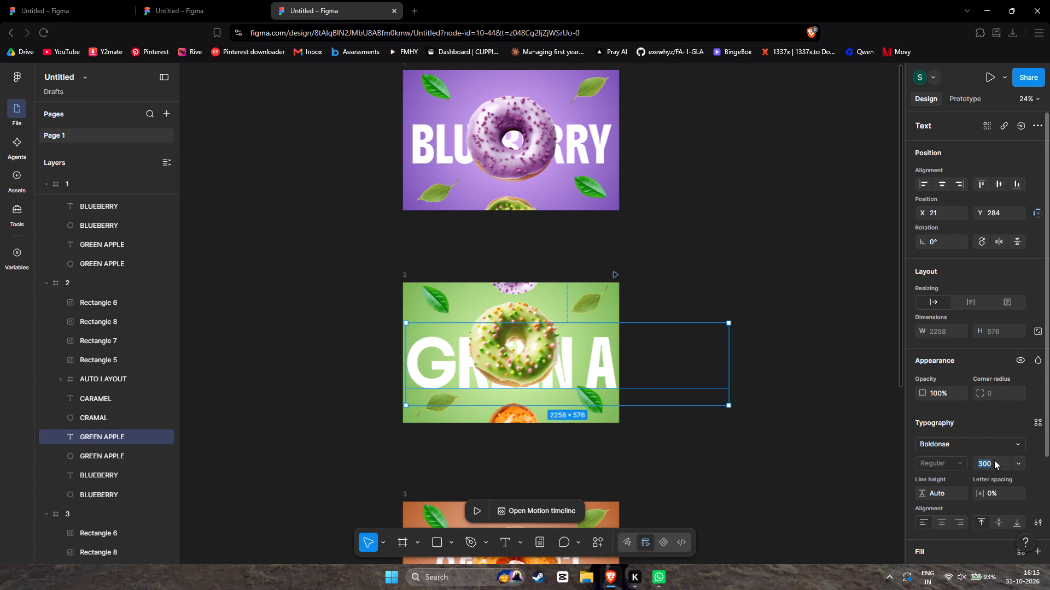
text(200)
key(Return)
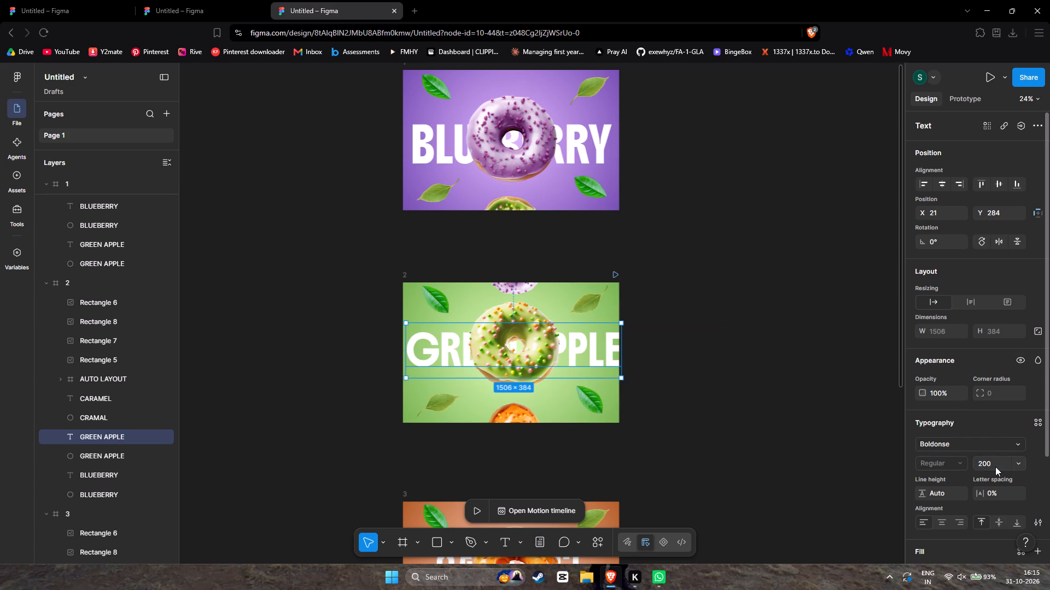
click(995, 465)
text(180)
key(Return)
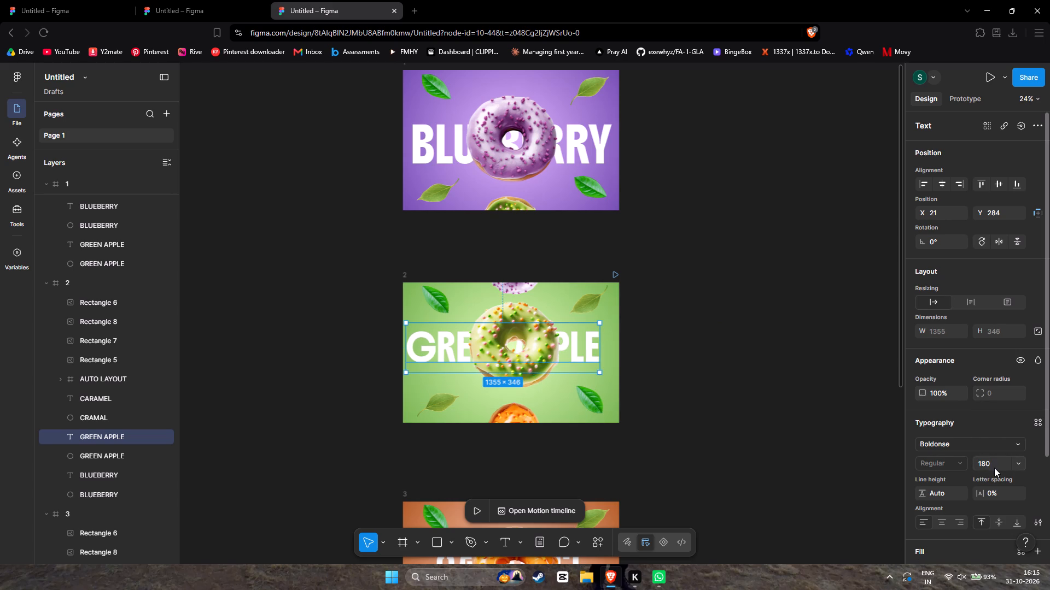
click(994, 468)
text(190)
key(Return)
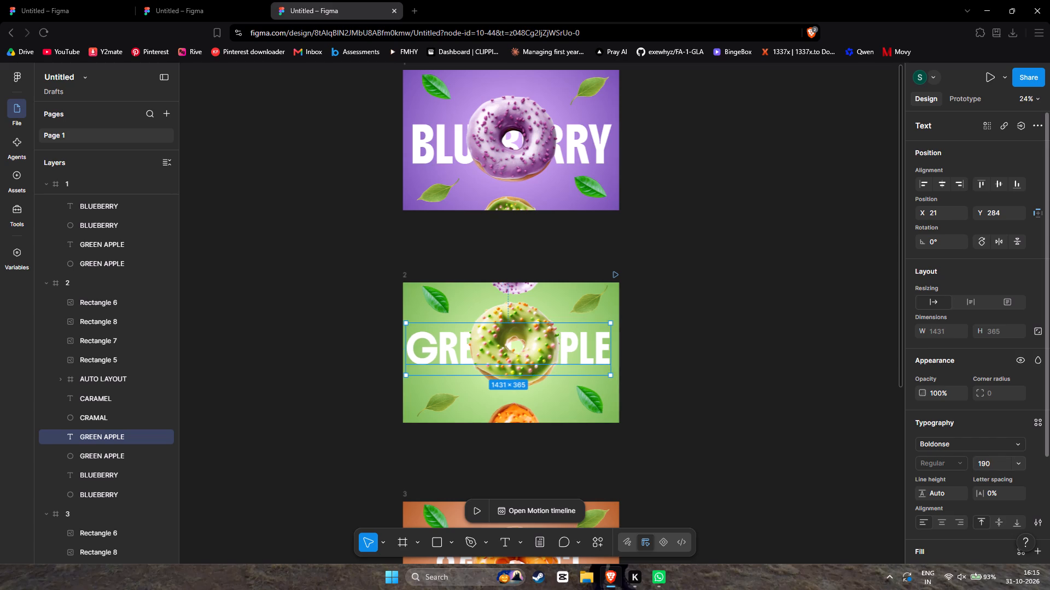
click(677, 384)
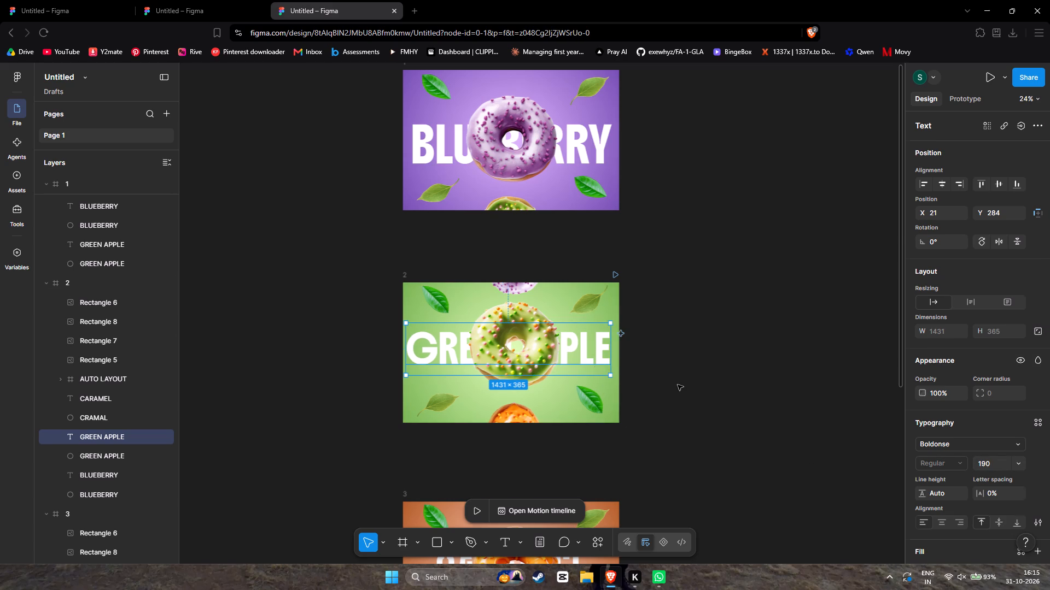
Move the GREEN APPLE text to about X 24, Y 283 behind the green donut in frame 2.
click(533, 329)
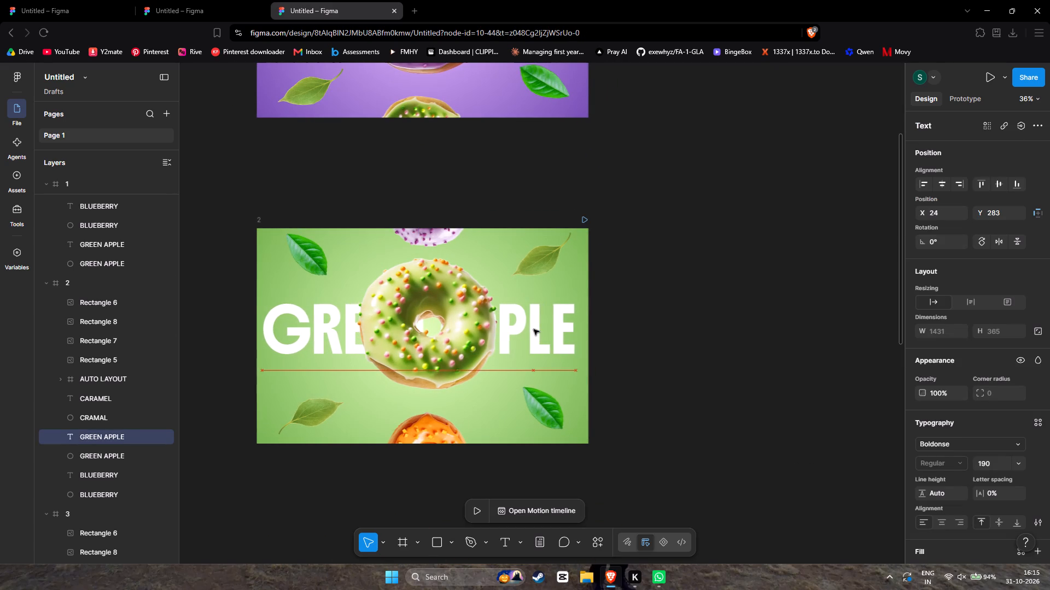
click(720, 409)
Change the font of the CARAMEL text in frame 3 to Boldonse.
scroll(720, 409, down, 1)
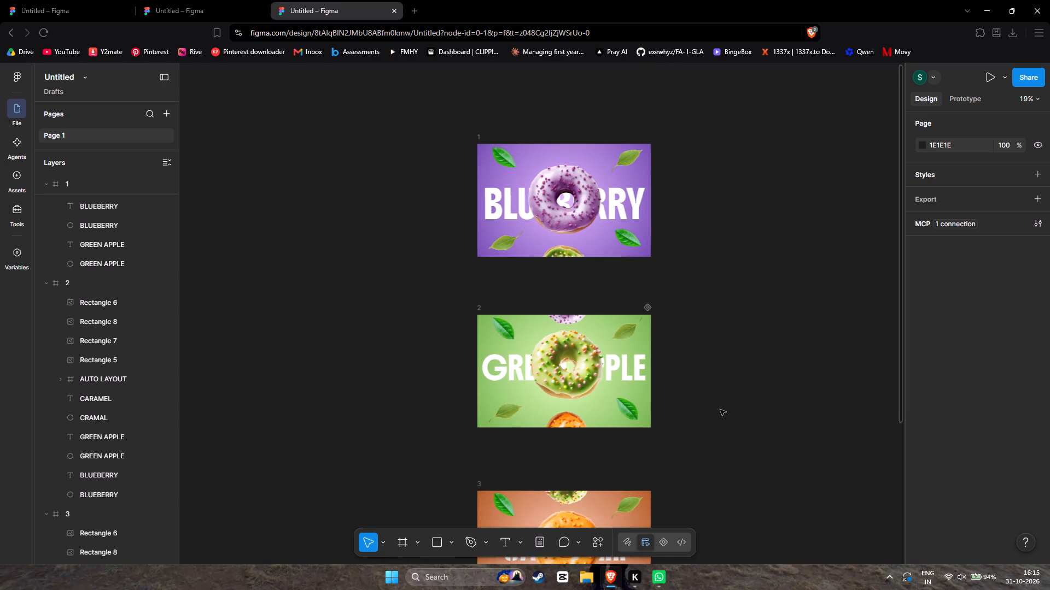
scroll(720, 409, down, 1)
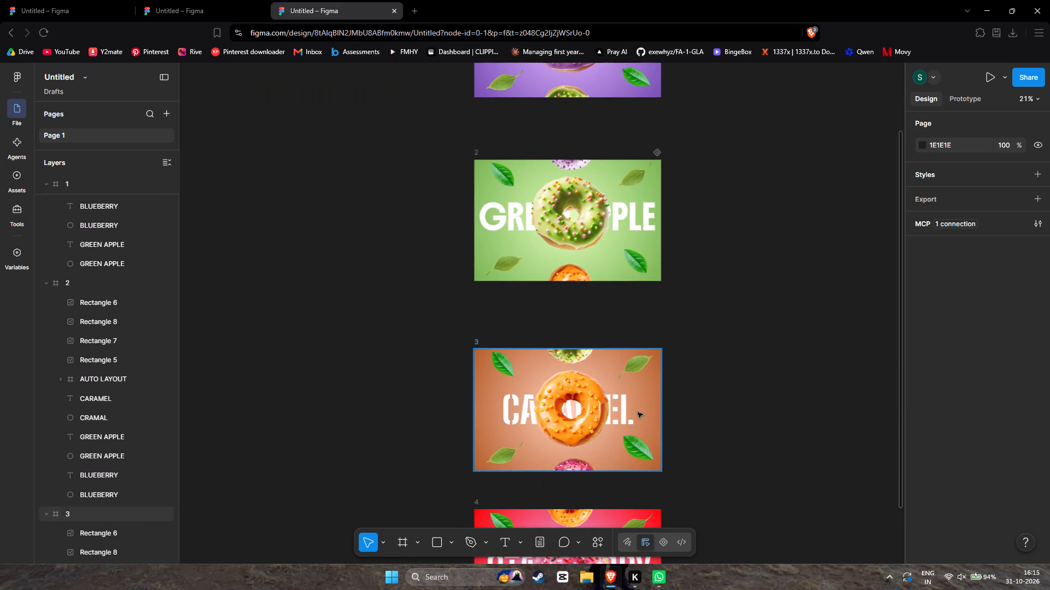
click(637, 412)
triple_click(620, 417)
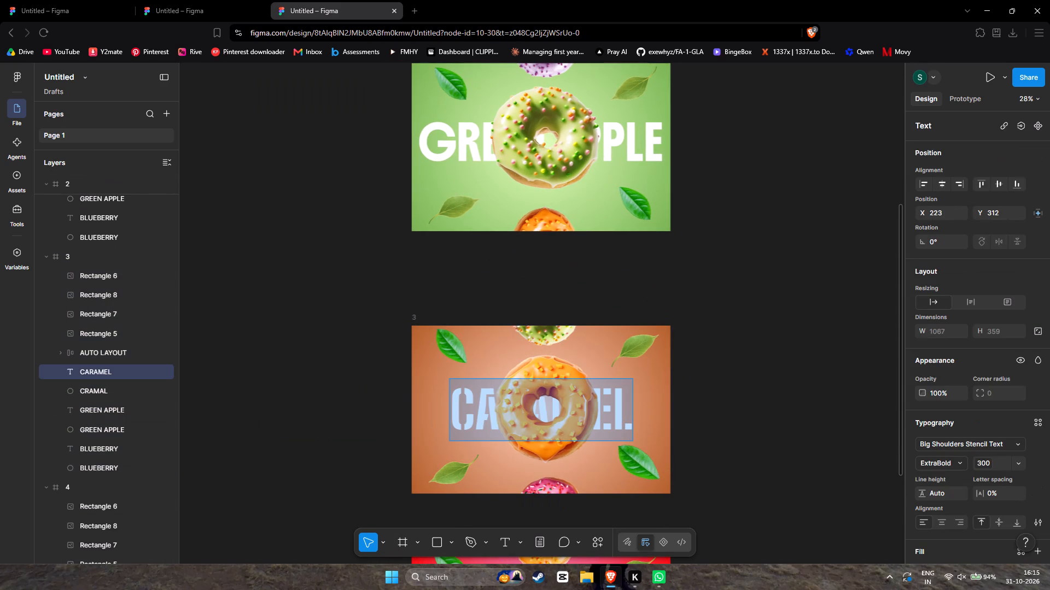
click(981, 443)
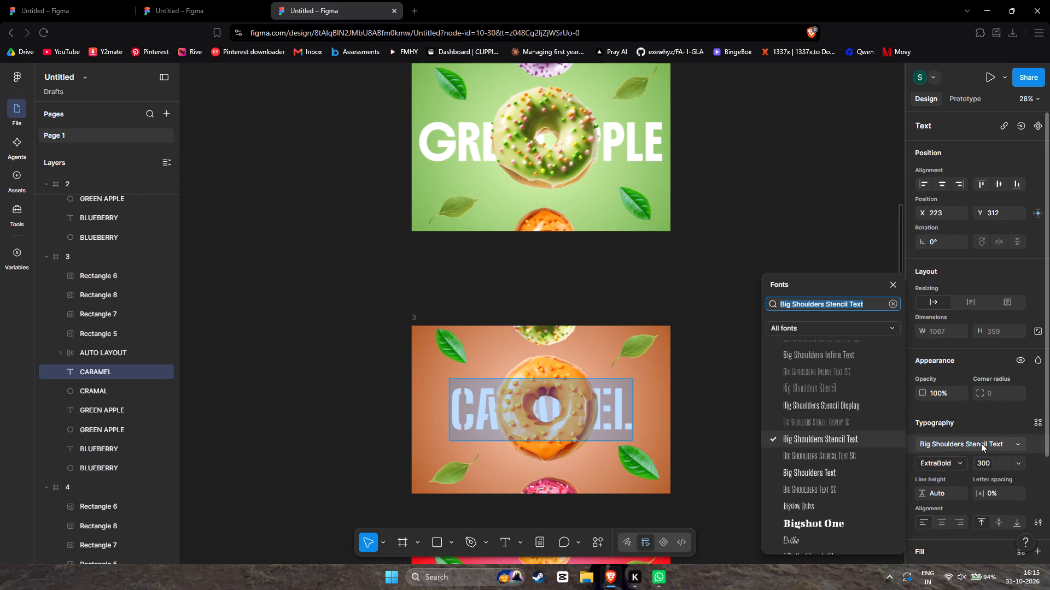
text(bol)
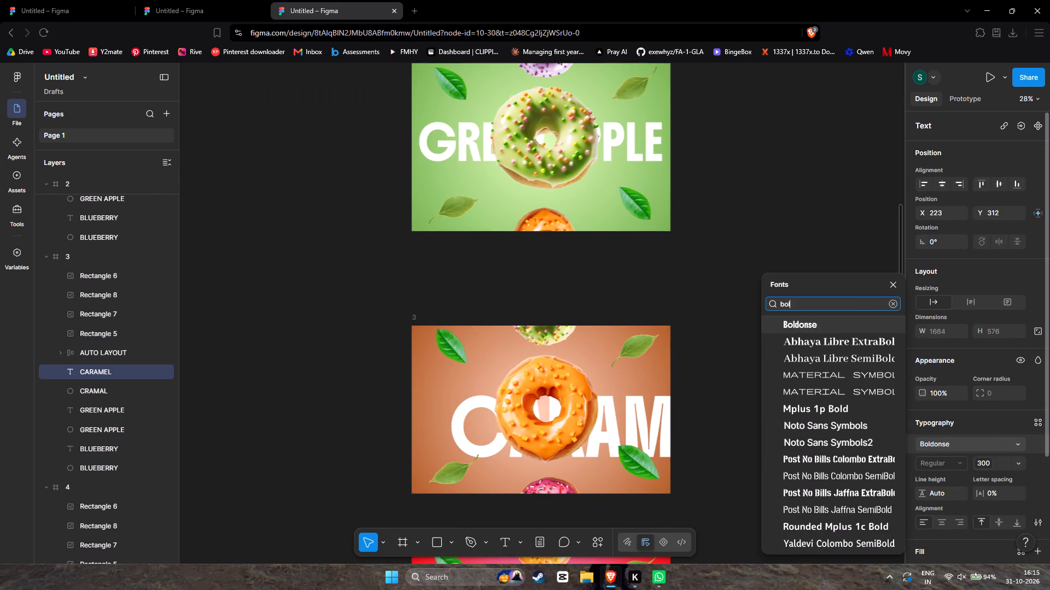
text(do)
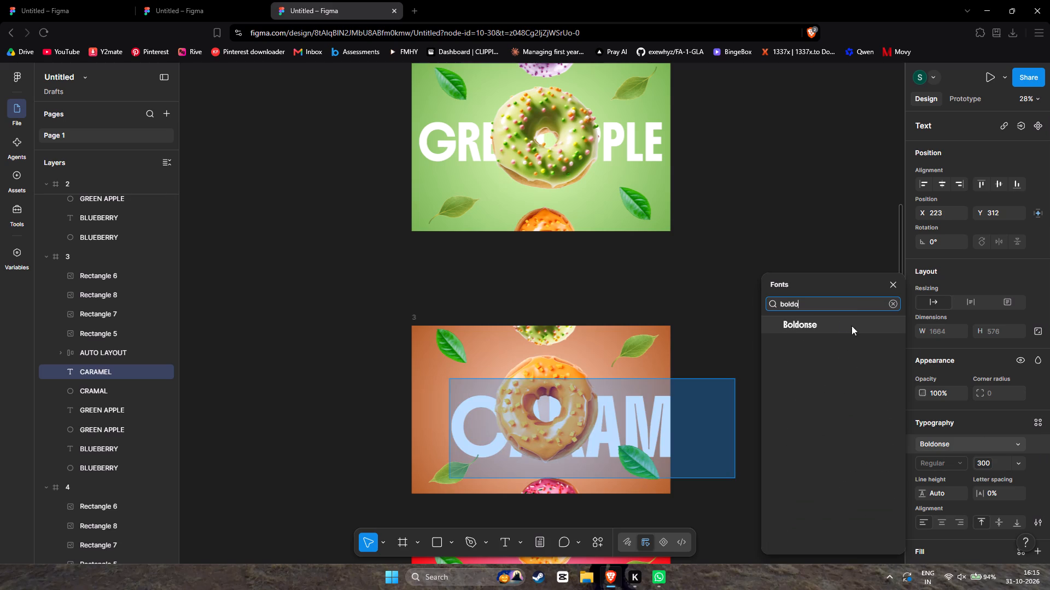
click(840, 322)
click(740, 436)
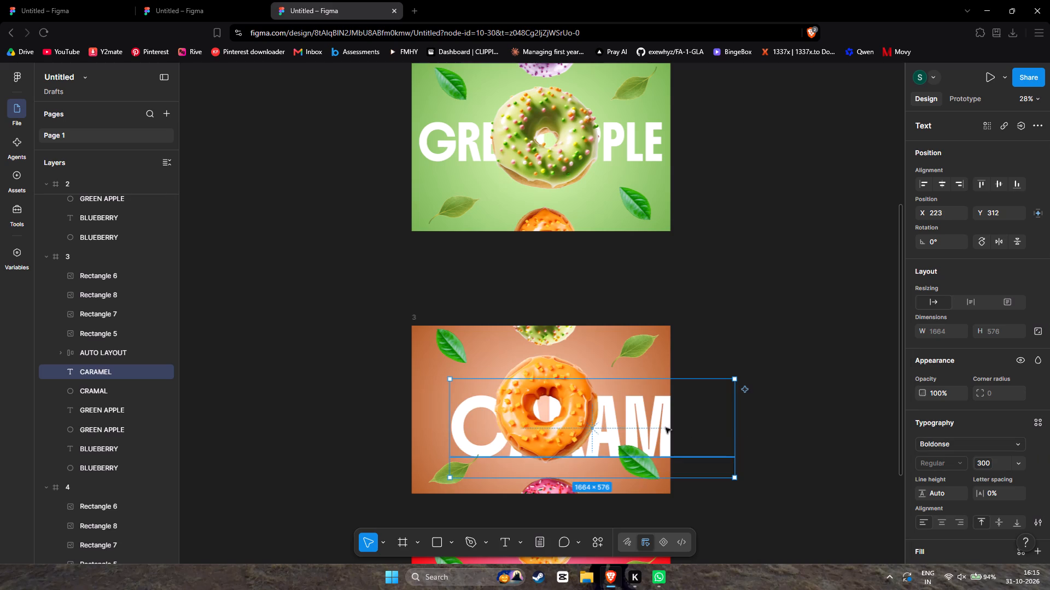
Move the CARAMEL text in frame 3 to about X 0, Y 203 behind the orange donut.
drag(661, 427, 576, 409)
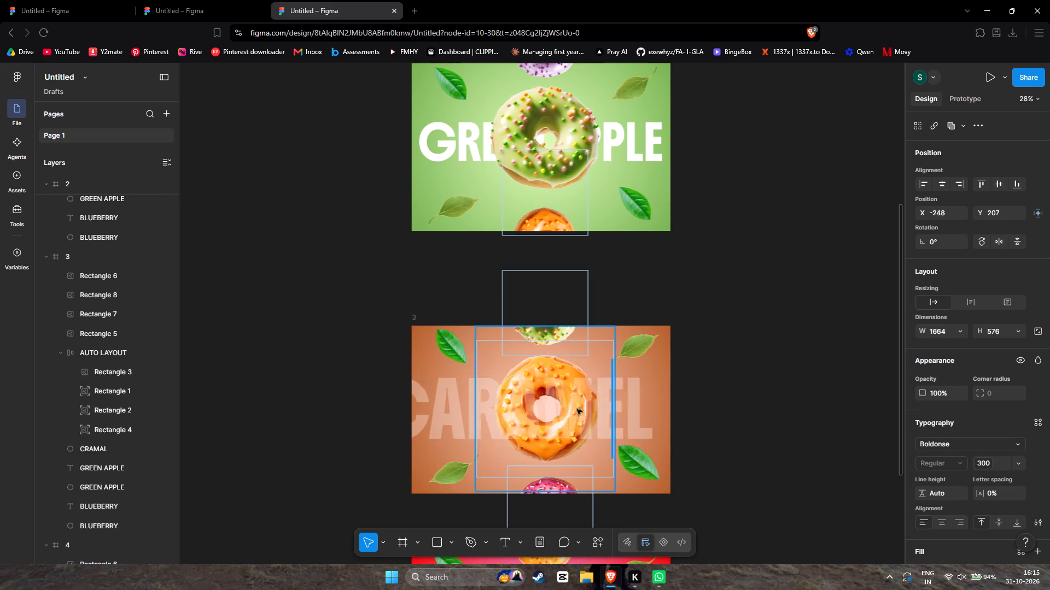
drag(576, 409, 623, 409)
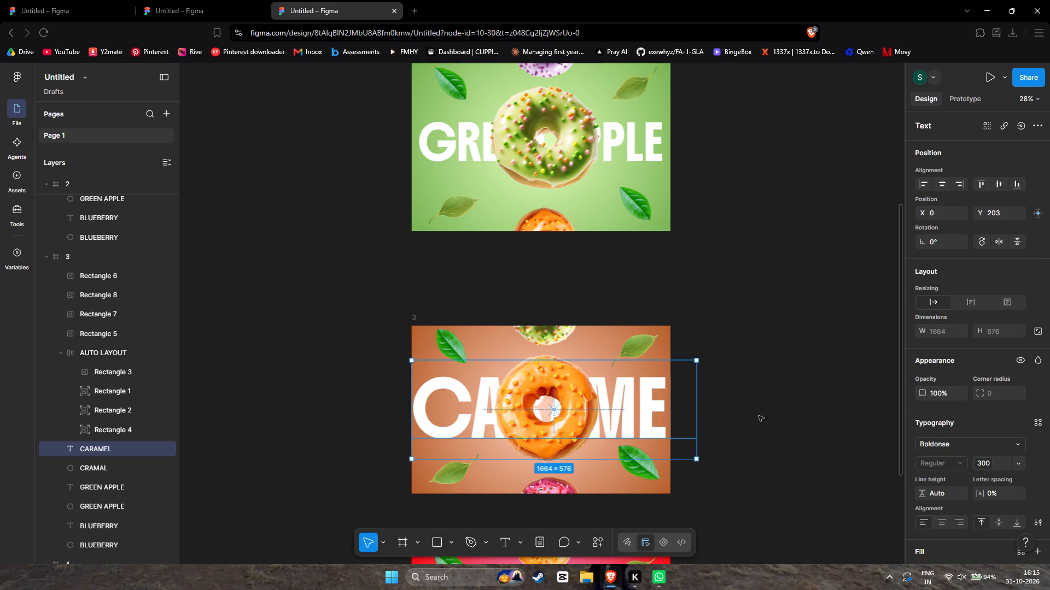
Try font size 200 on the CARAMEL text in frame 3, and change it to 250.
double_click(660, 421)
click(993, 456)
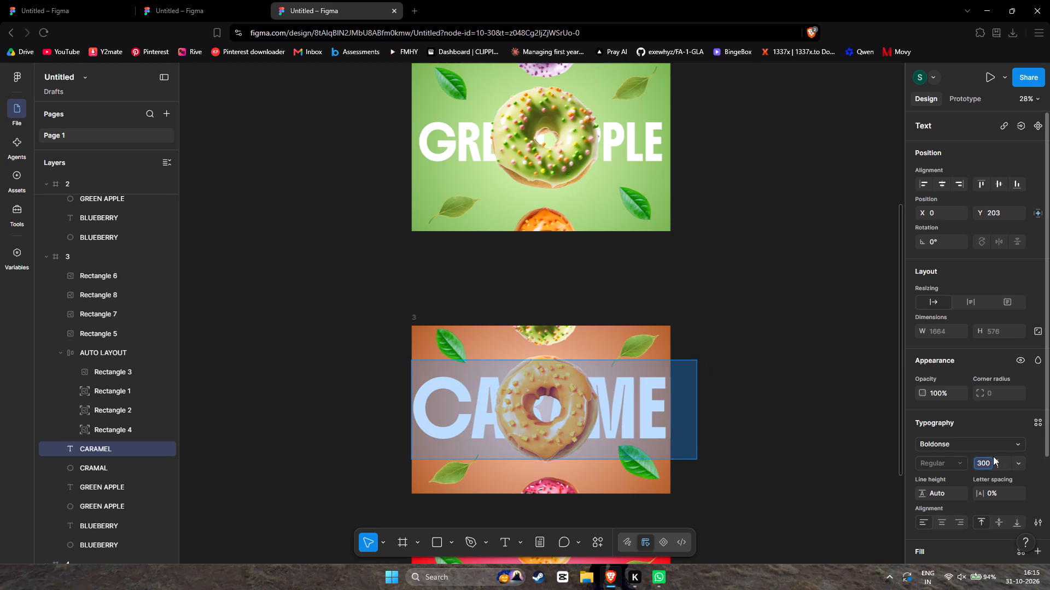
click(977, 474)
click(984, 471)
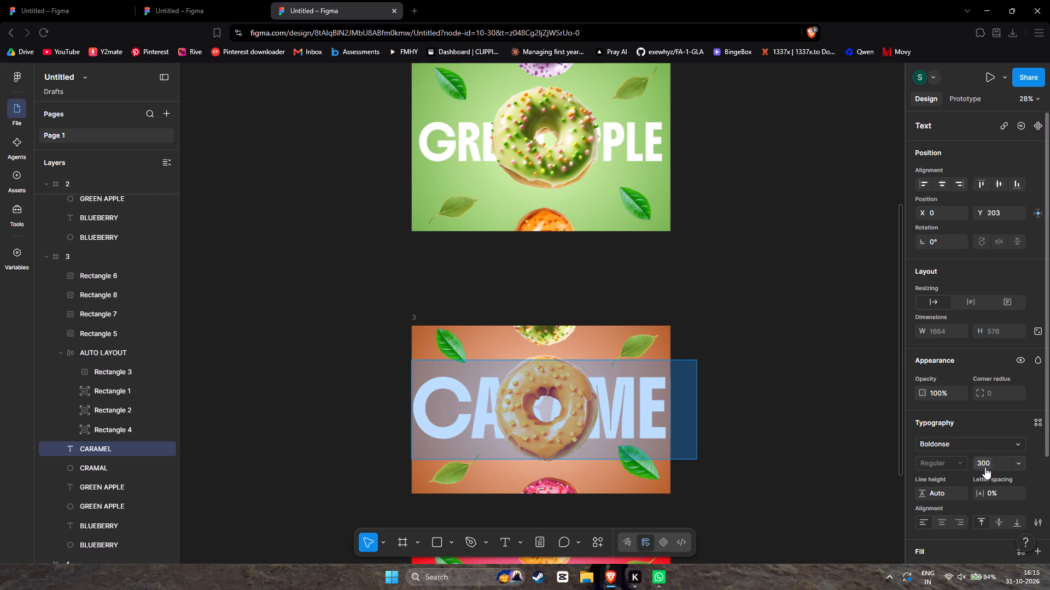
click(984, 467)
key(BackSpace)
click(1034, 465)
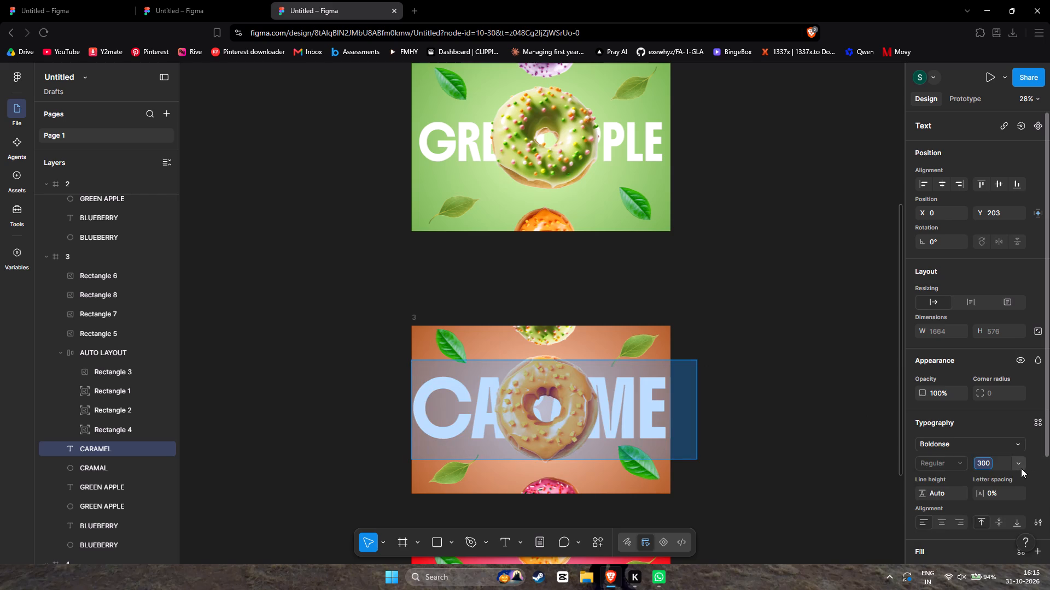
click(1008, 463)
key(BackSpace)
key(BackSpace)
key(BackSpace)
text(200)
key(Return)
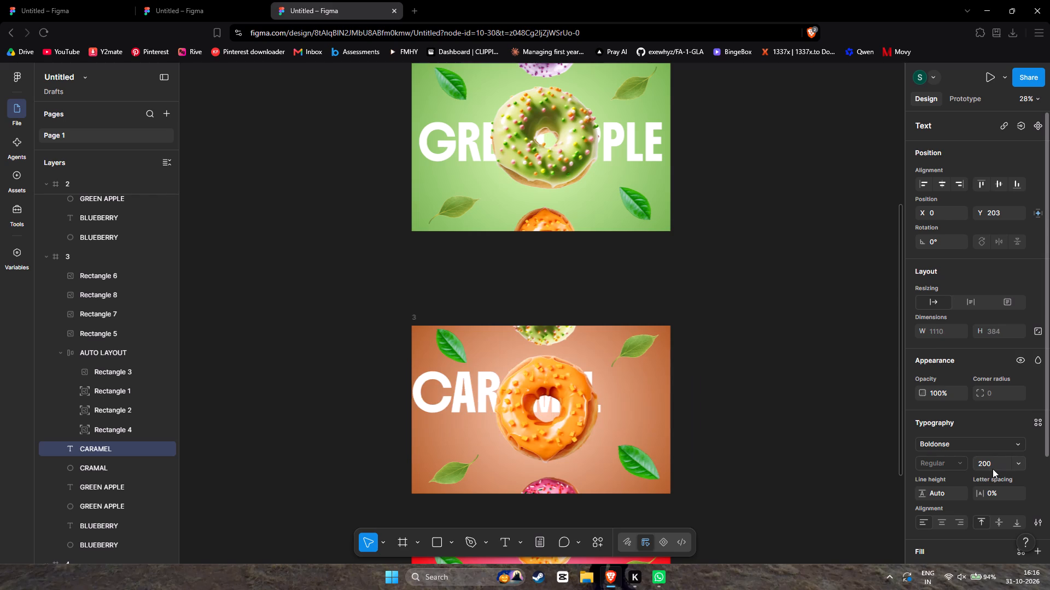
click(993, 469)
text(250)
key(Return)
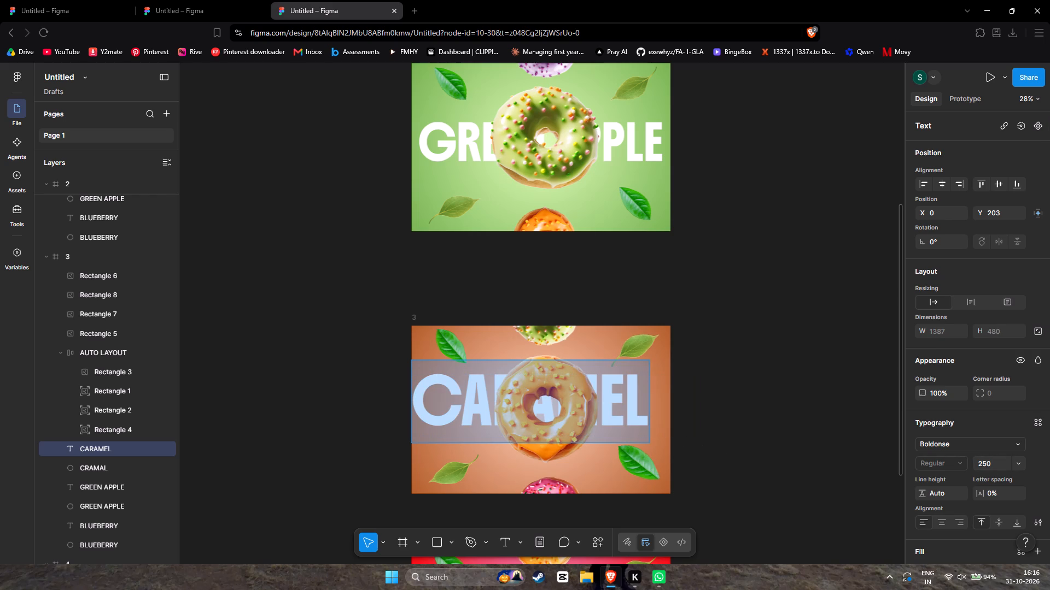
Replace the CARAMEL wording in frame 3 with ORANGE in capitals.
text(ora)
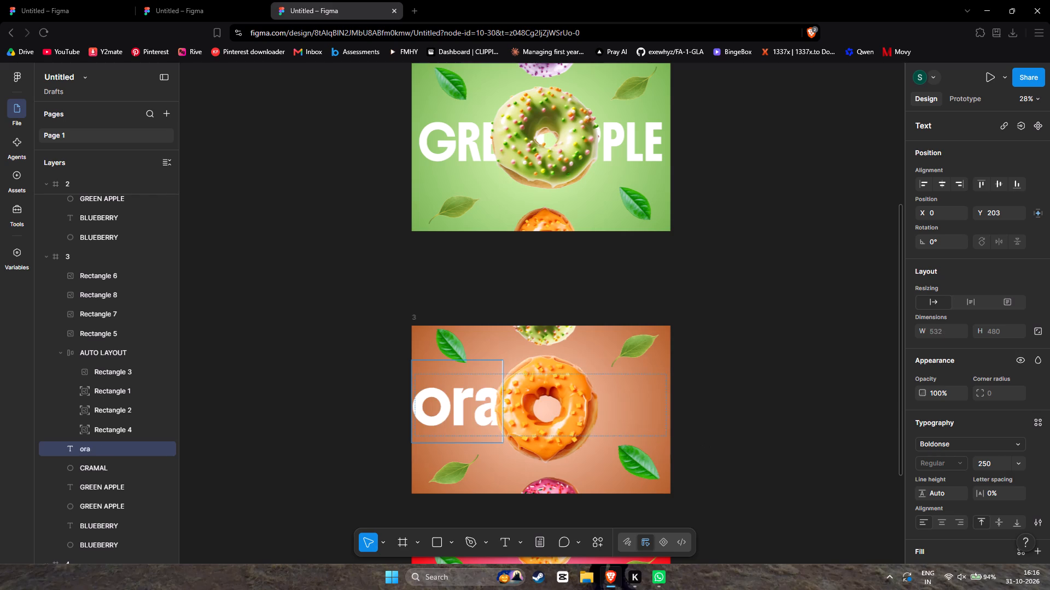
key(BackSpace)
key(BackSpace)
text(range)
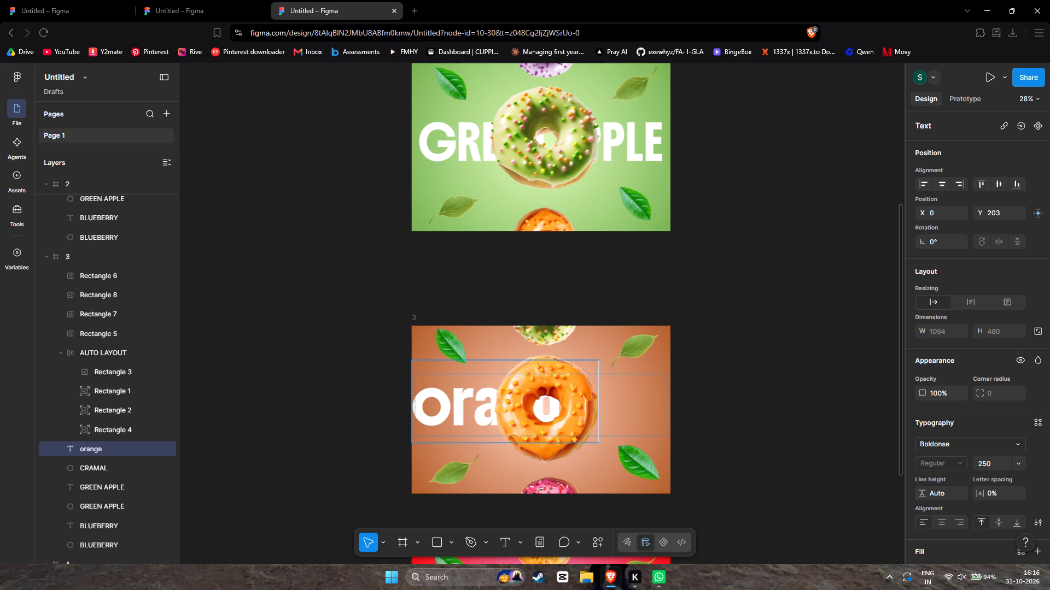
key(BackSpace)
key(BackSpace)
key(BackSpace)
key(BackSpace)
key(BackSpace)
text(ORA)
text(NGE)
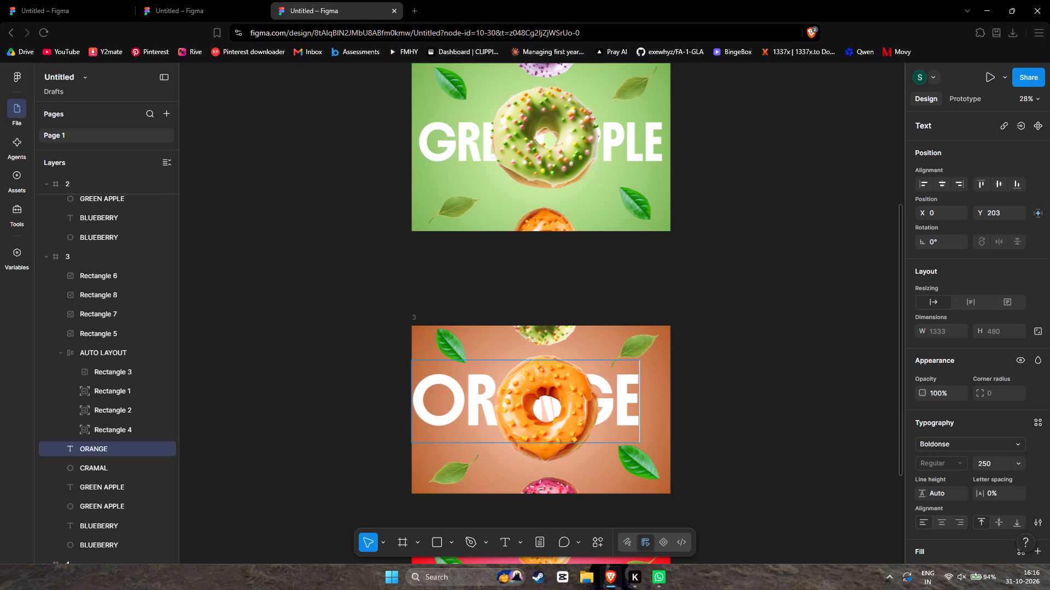
Clear the flavour text in frame 3 and reword it as CHEESECAKE.
key(BackSpace)
key(BackSpace)
key(BackSpace)
key(BackSpace)
key(BackSpace)
key(BackSpace)
key(BackSpace)
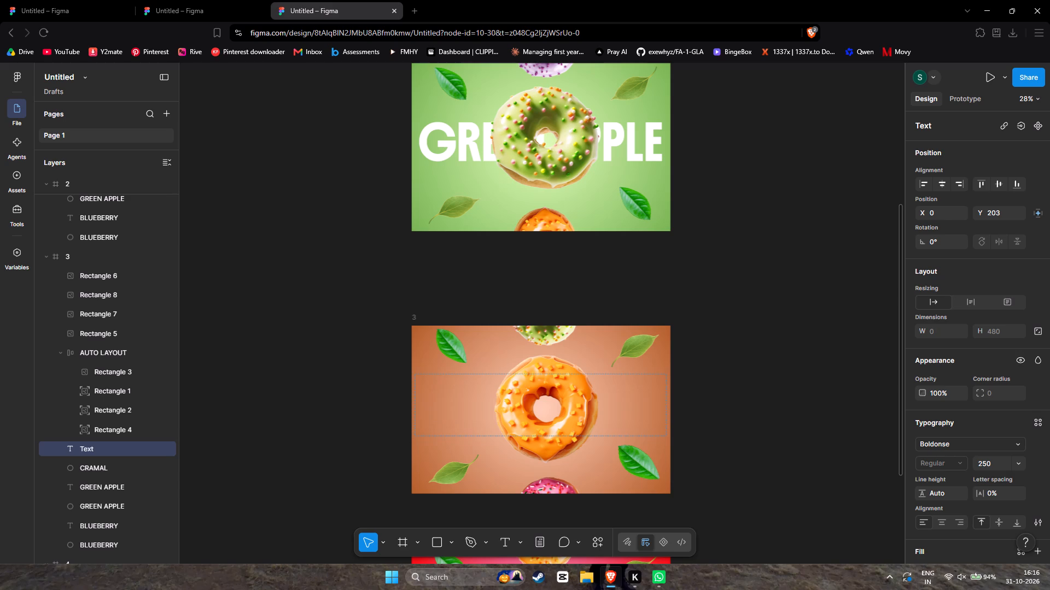
text(CHEESE)
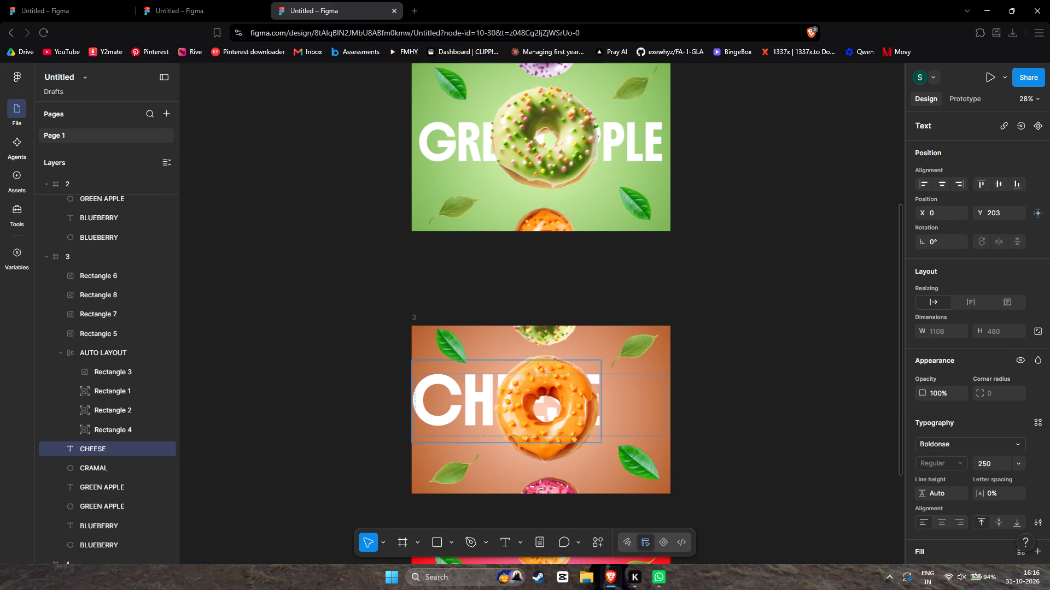
text(CAKE)
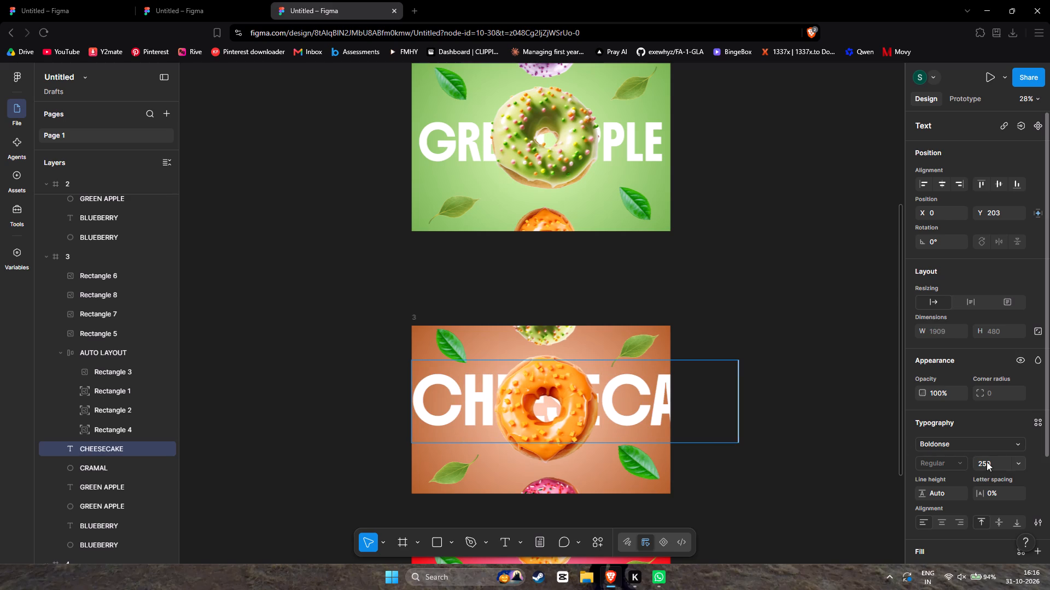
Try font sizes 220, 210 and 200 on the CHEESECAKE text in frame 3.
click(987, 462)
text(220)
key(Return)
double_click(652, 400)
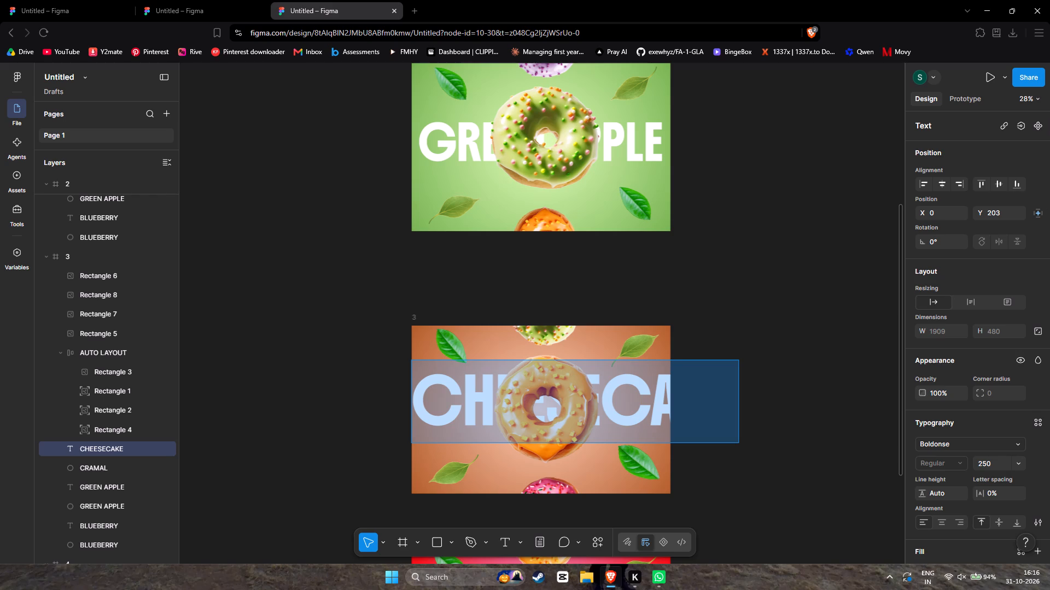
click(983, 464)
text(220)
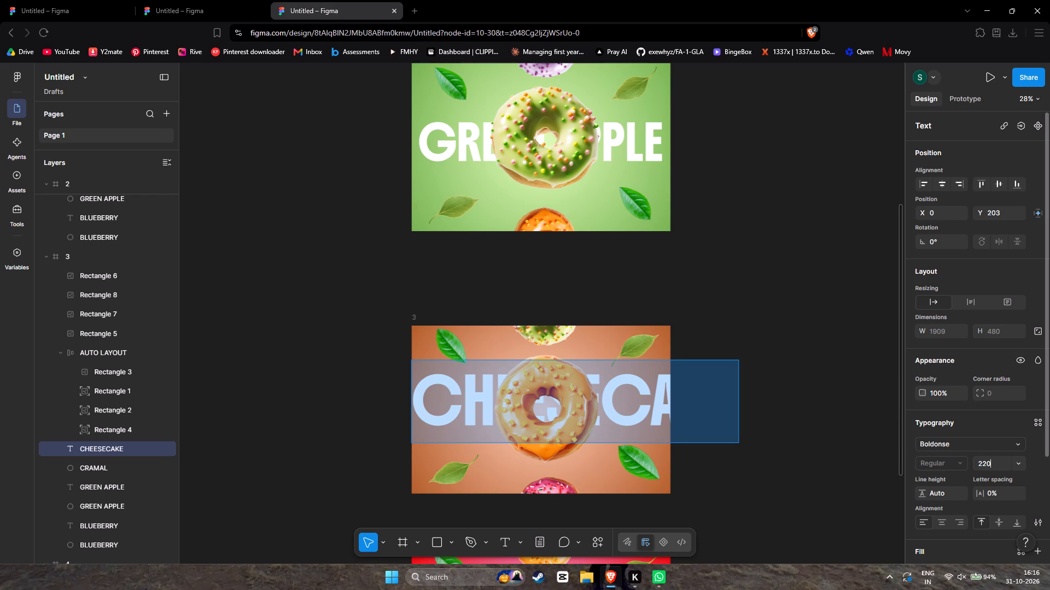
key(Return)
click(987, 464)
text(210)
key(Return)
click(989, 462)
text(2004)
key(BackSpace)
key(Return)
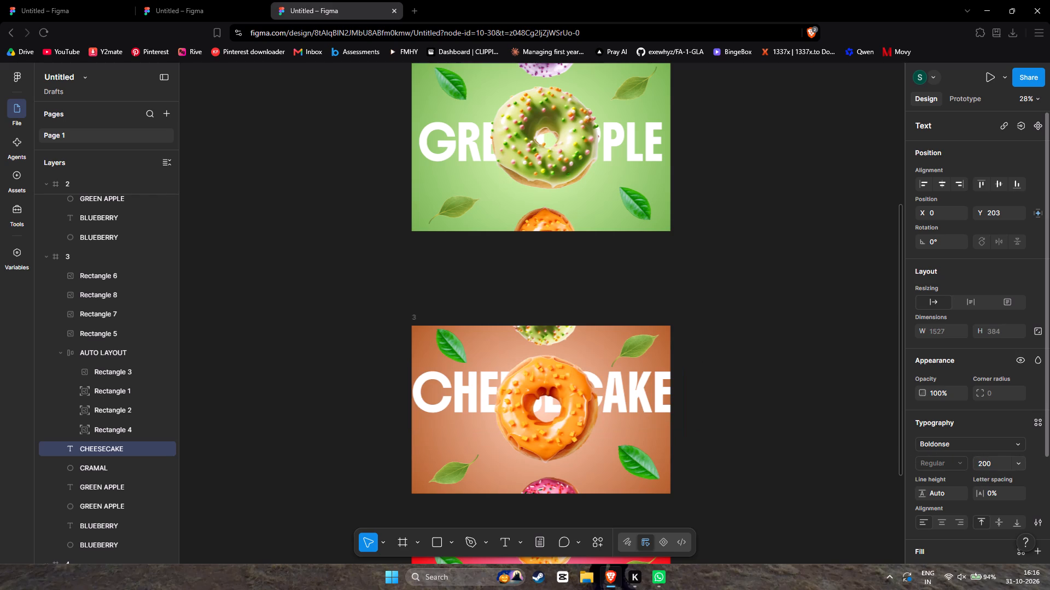
Try font size 195 on the CHEESECAKE text in frame 3, and settle on 190.
click(999, 465)
text(195)
key(Return)
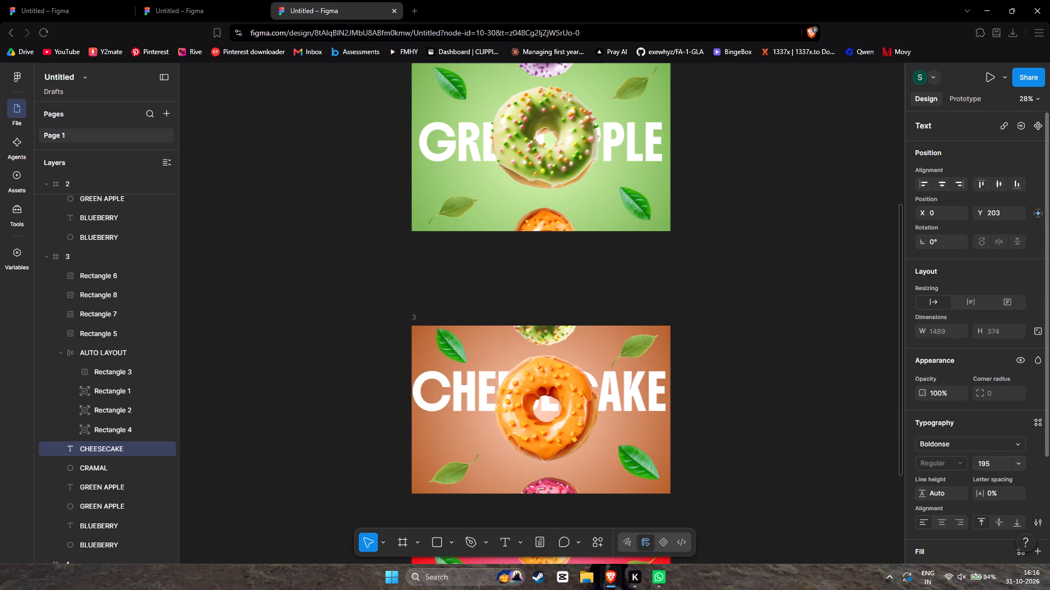
click(996, 464)
text(190)
key(Return)
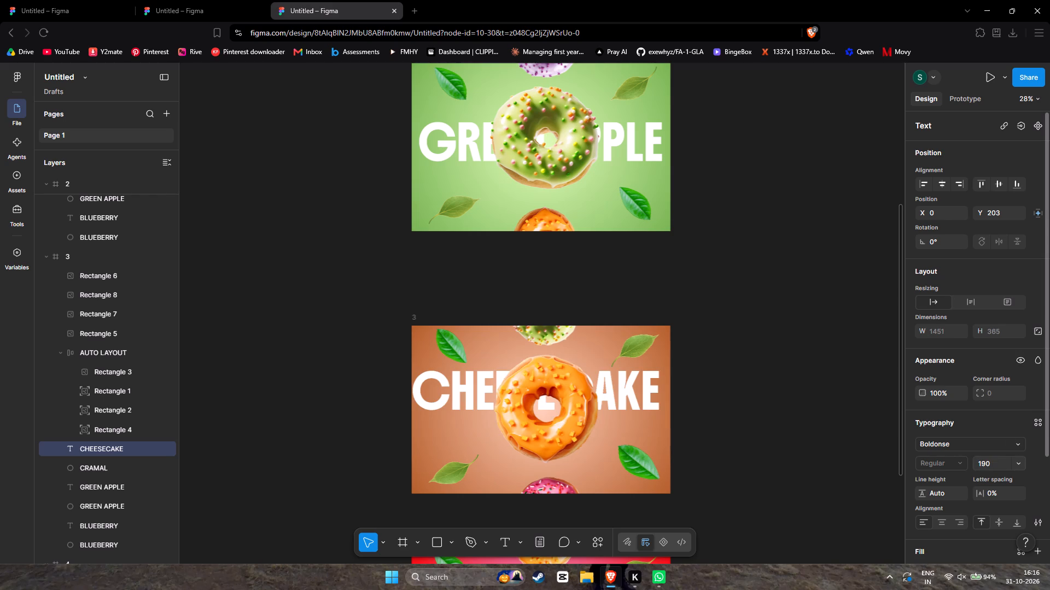
Move the CHEESECAKE text to about X 28, Y 293 behind the orange donut in frame 3.
drag(640, 399, 641, 404)
click(710, 429)
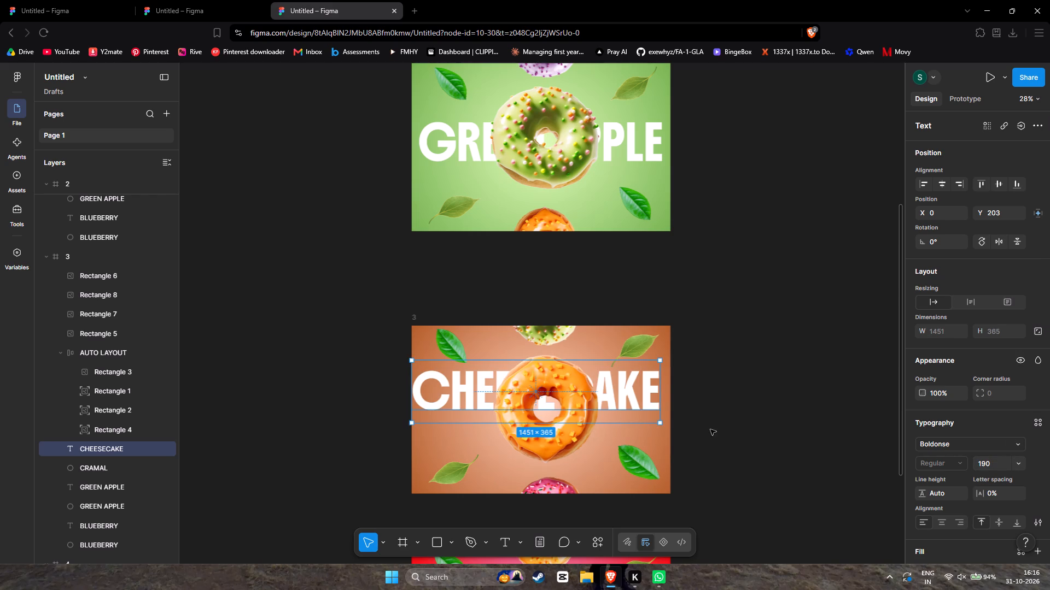
drag(642, 399, 643, 415)
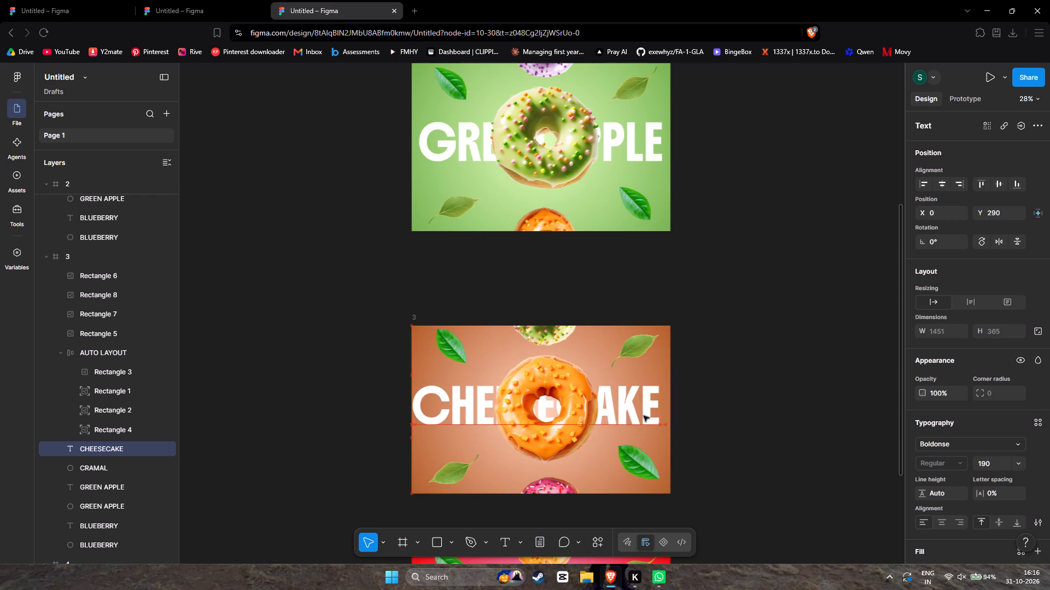
drag(643, 415, 646, 415)
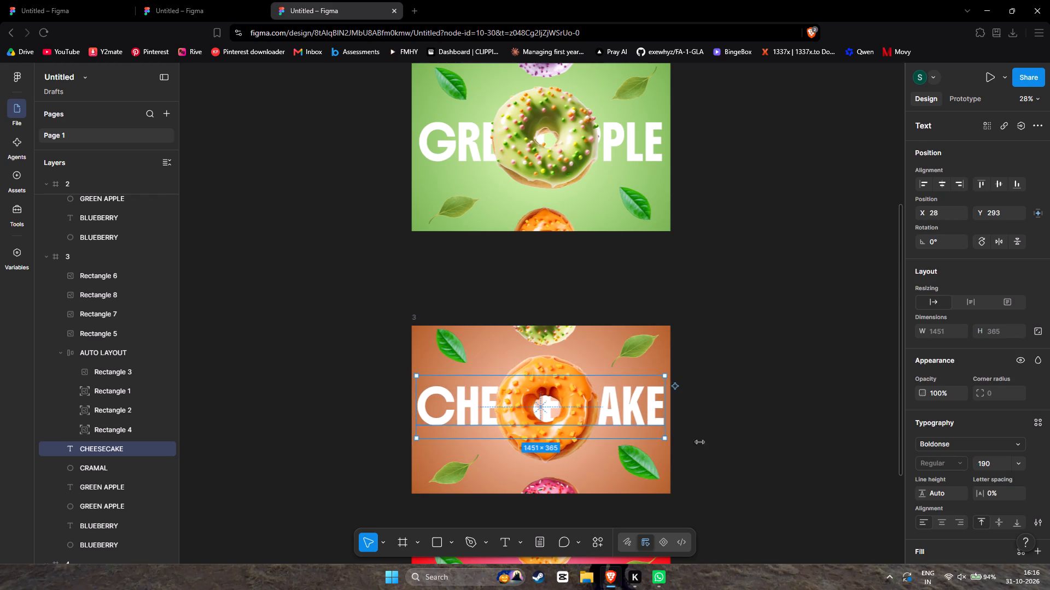
click(704, 445)
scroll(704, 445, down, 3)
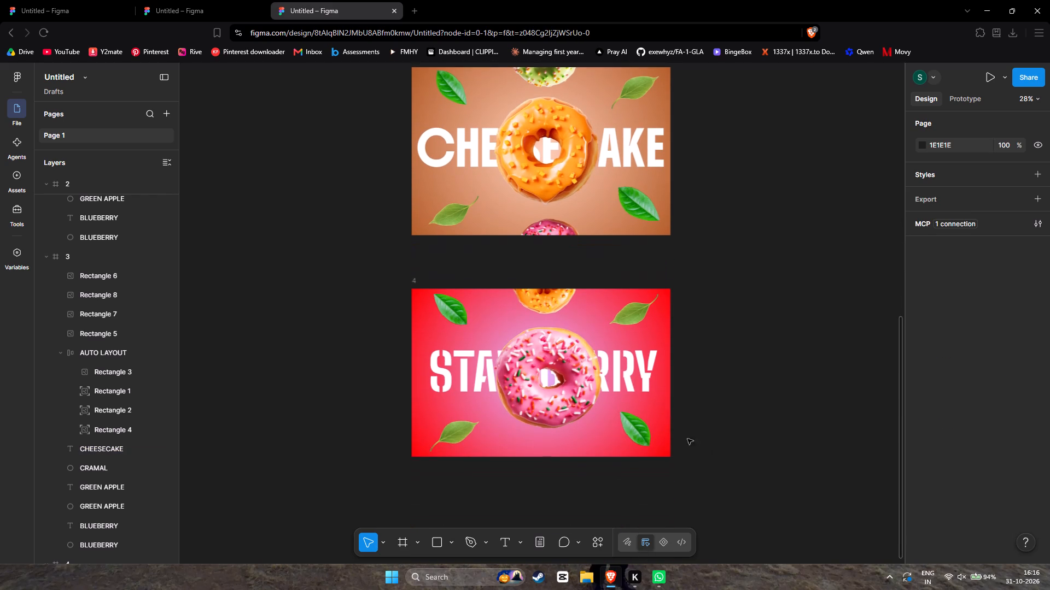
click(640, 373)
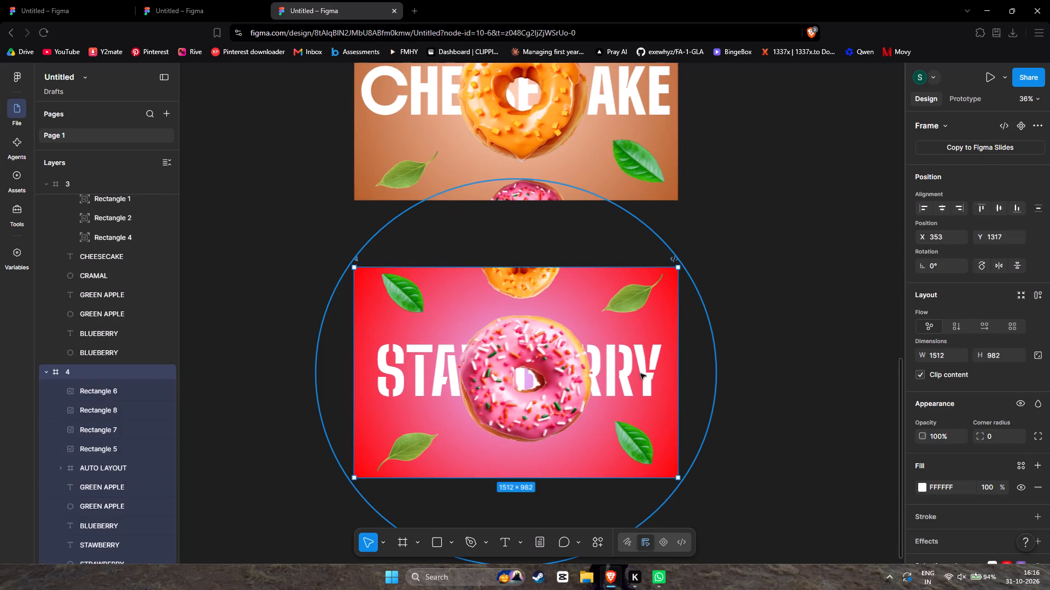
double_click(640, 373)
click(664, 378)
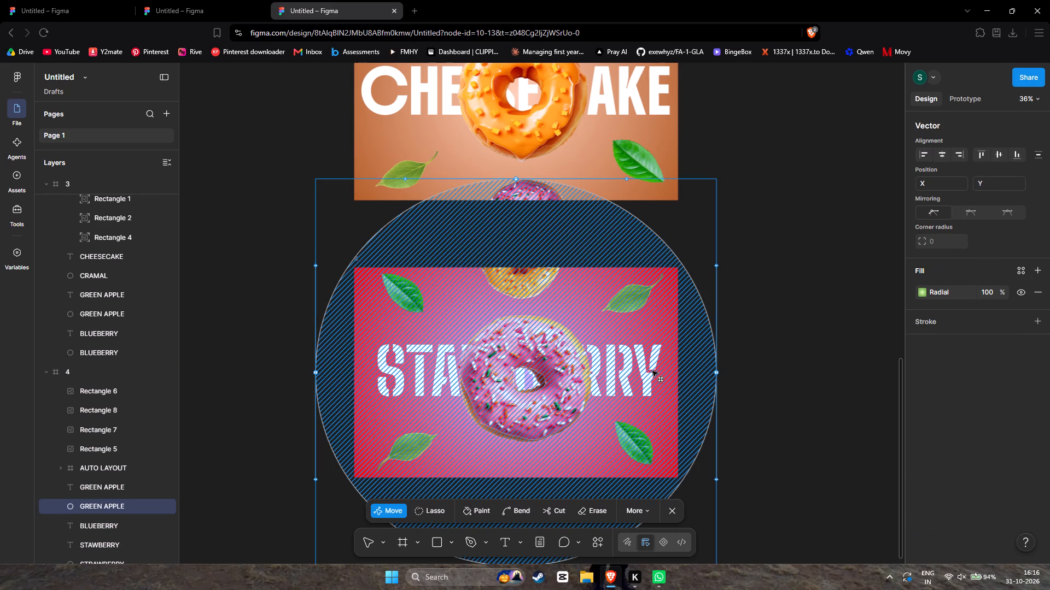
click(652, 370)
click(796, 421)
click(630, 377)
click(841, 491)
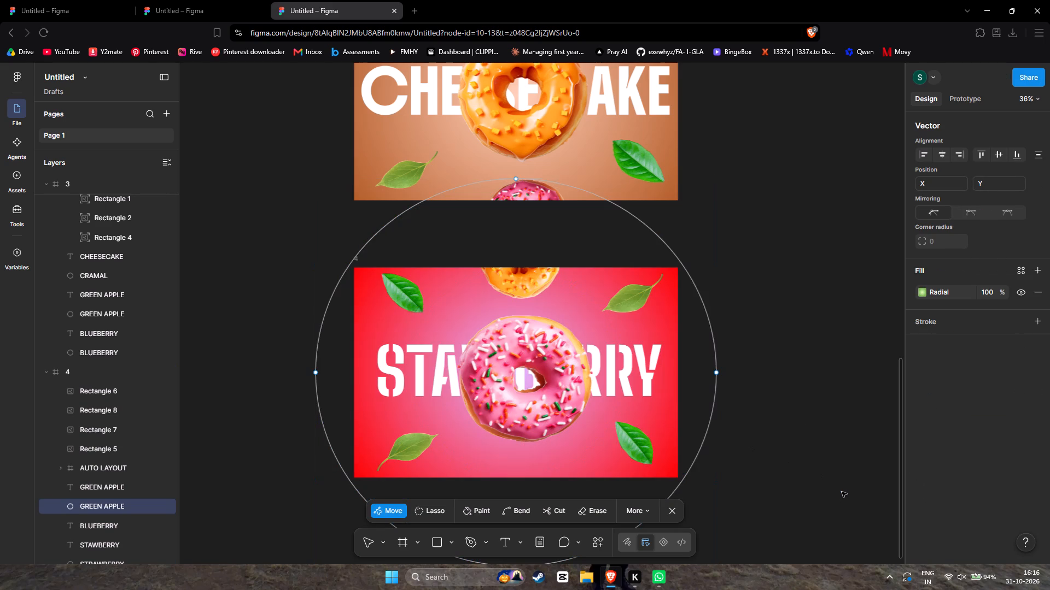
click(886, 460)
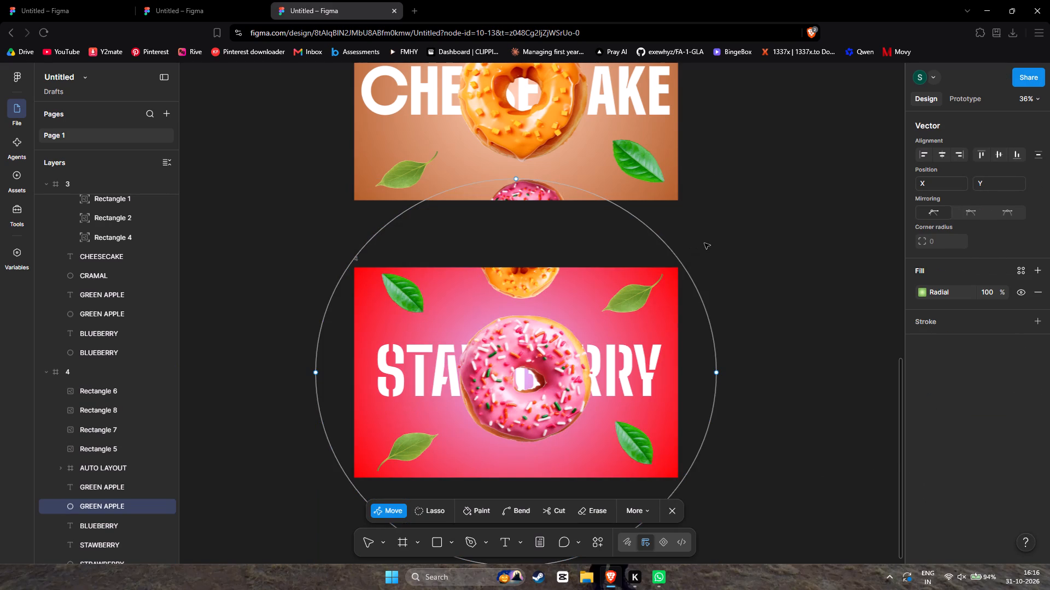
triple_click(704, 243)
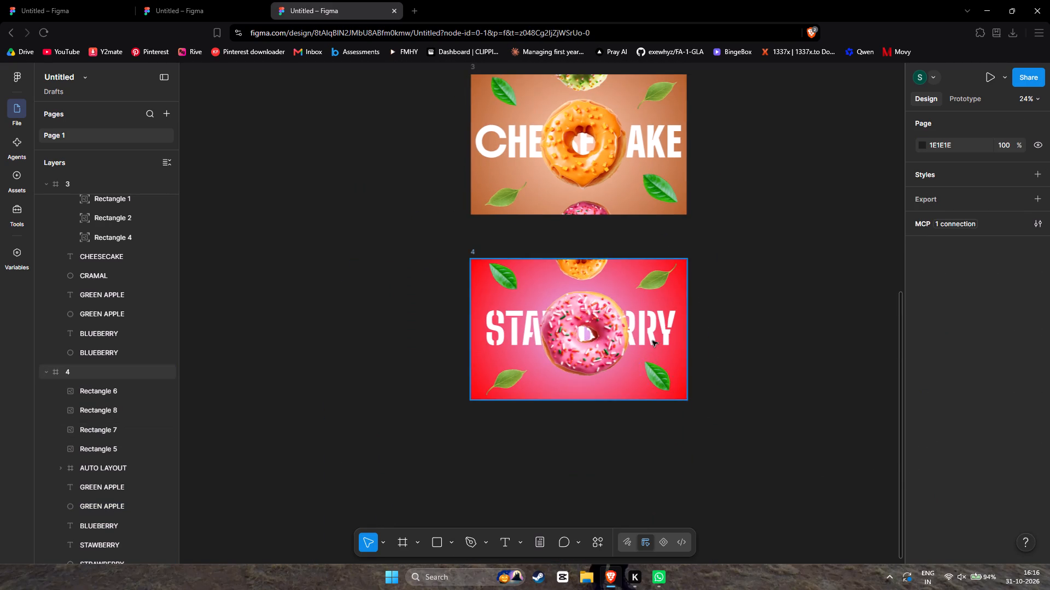
Move frame 4 to about X 392, Y 1362 on the canvas.
click(652, 339)
click(534, 320)
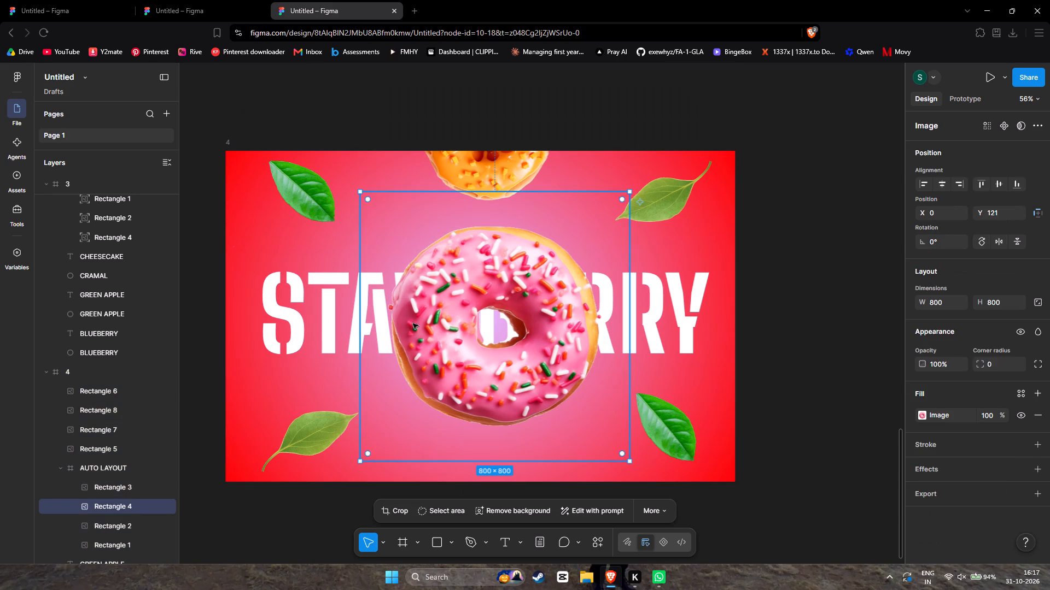
click(348, 320)
drag(348, 320, 388, 362)
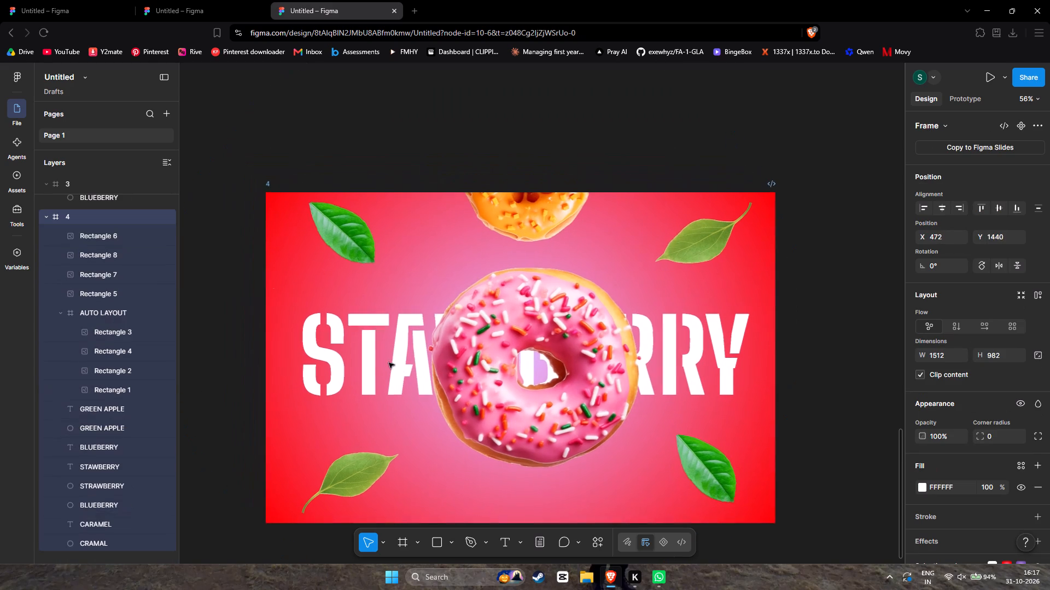
drag(388, 362, 361, 335)
Change the font of the STAWBERRY text in frame 4 to Boldonse.
triple_click(349, 334)
click(349, 334)
drag(374, 334, 430, 355)
click(402, 335)
scroll(224, 379, down, 1)
click(125, 467)
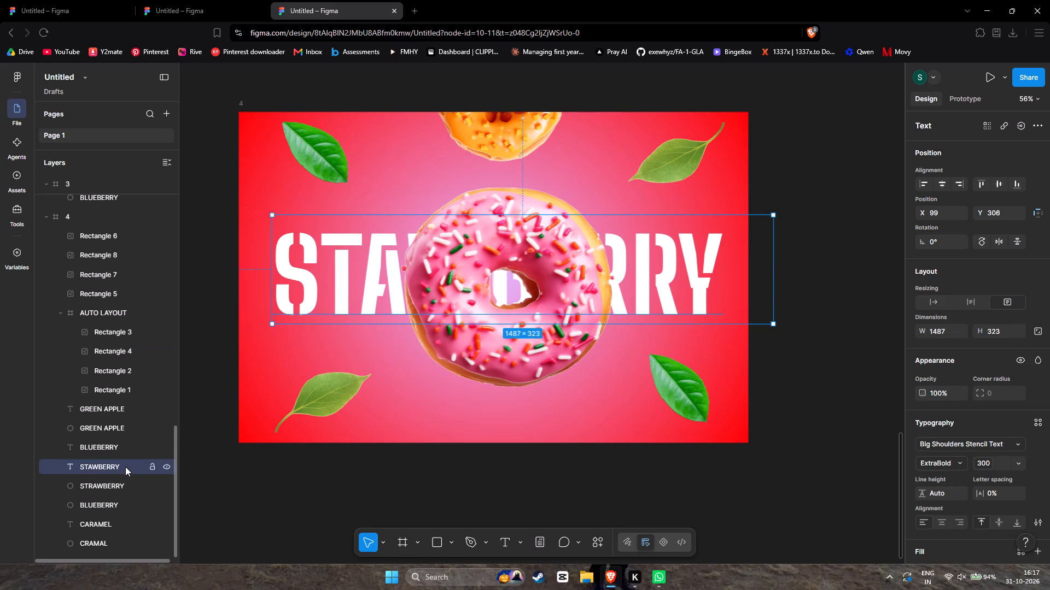
click(962, 438)
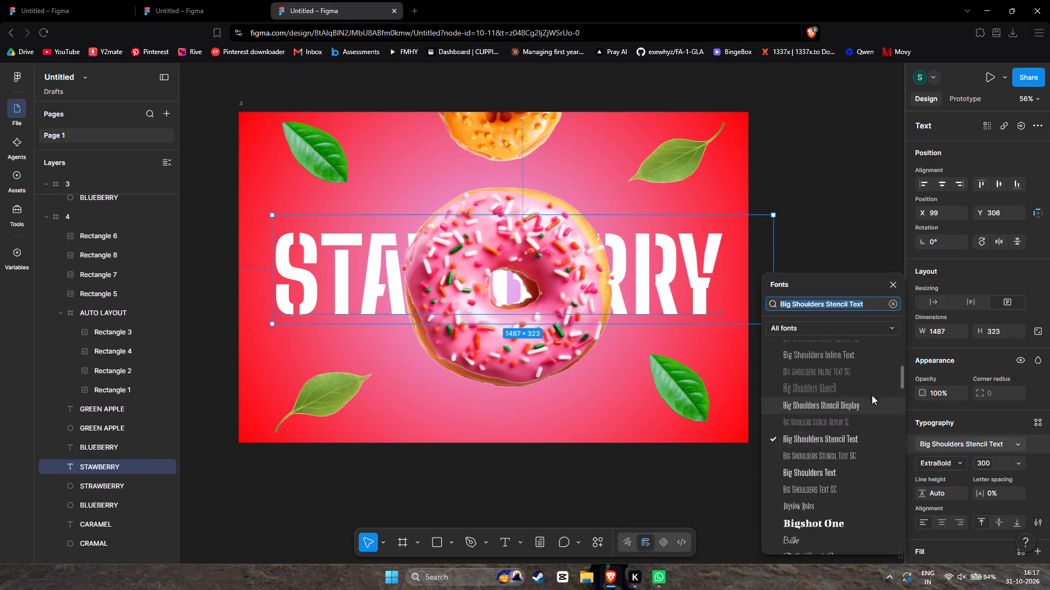
text(BOLD)
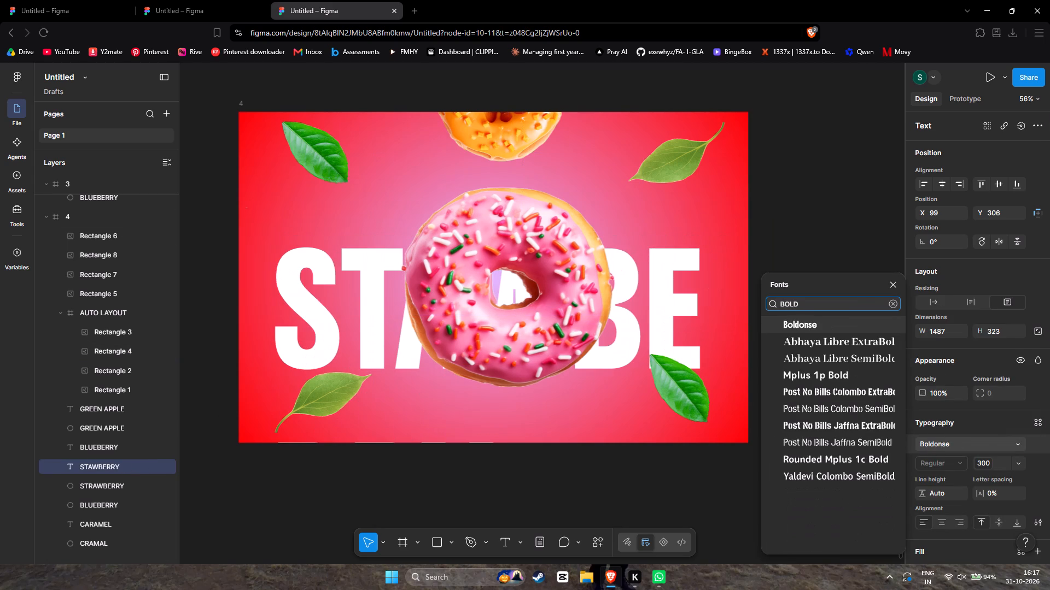
click(829, 321)
Try font size 220 on the STAWBERRY text in frame 4, and settle on 230.
click(999, 460)
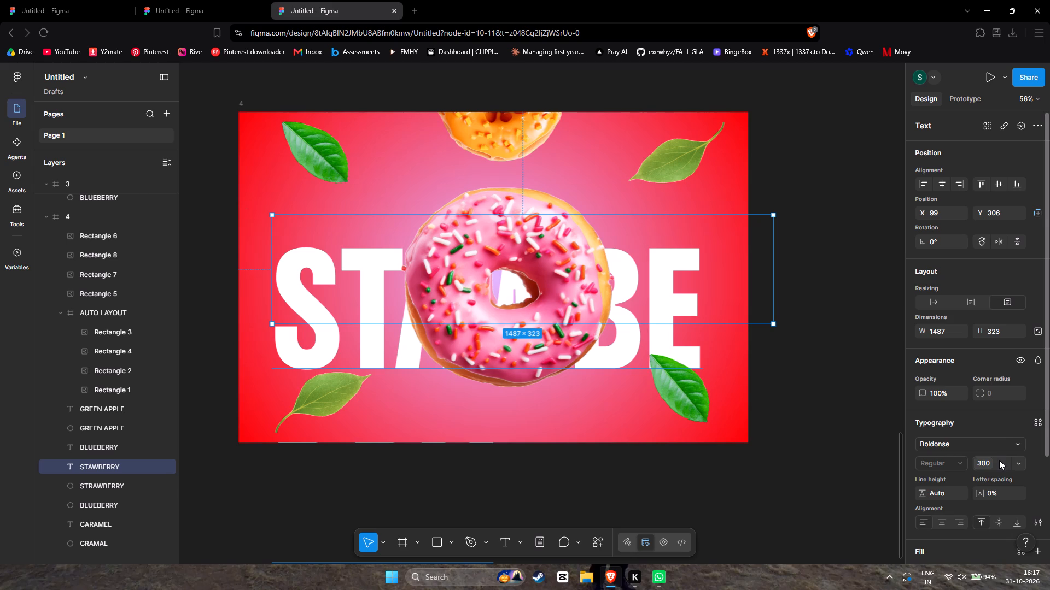
key(BackSpace)
text(220)
key(Return)
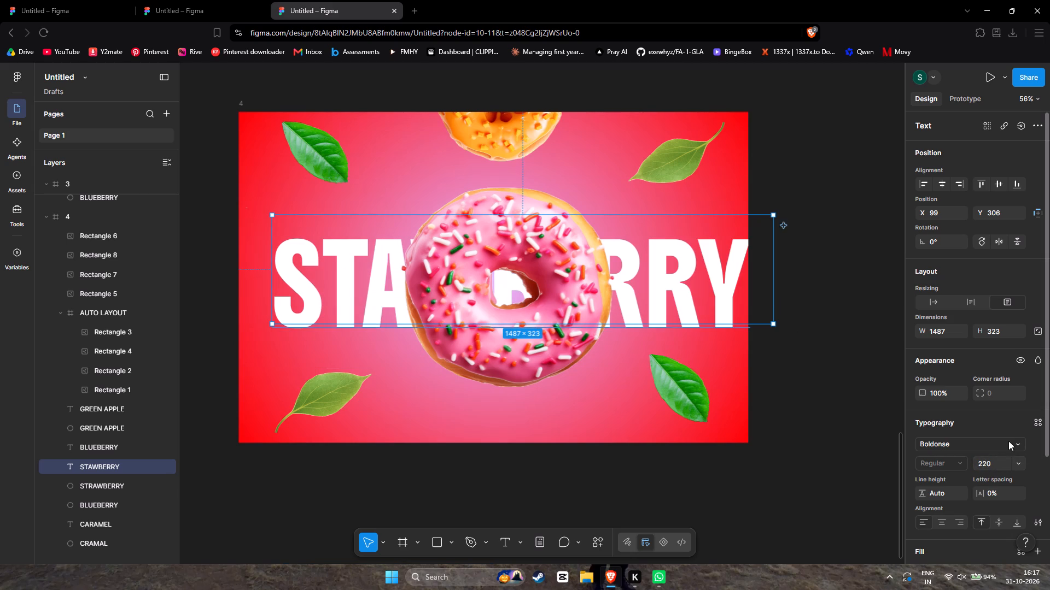
click(995, 464)
text(230)
key(Return)
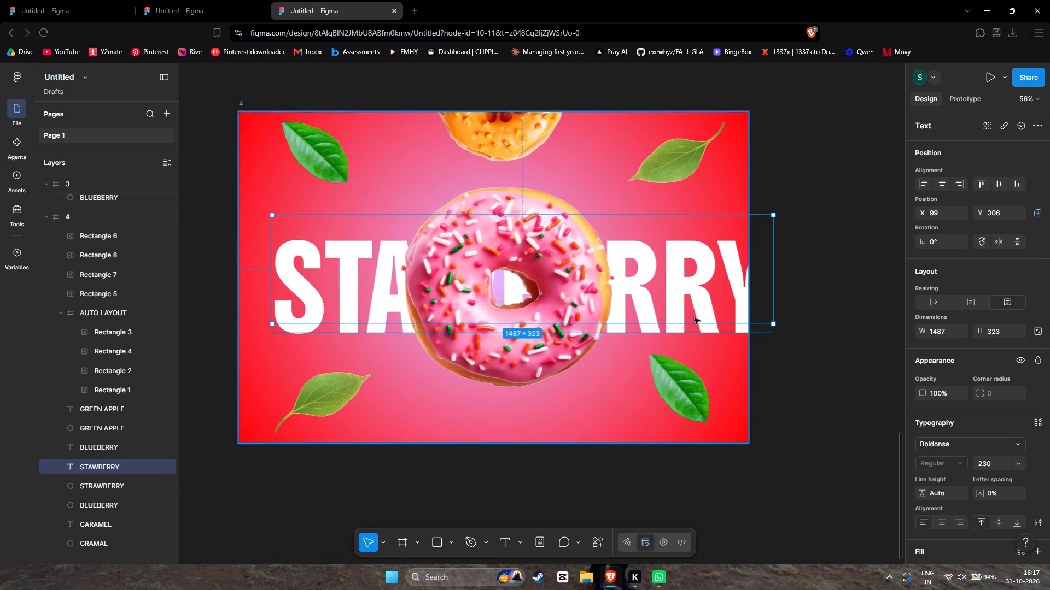
Move the STAWBERRY text to about X 12, Y 285 behind the pink donut in frame 4.
drag(694, 318, 664, 311)
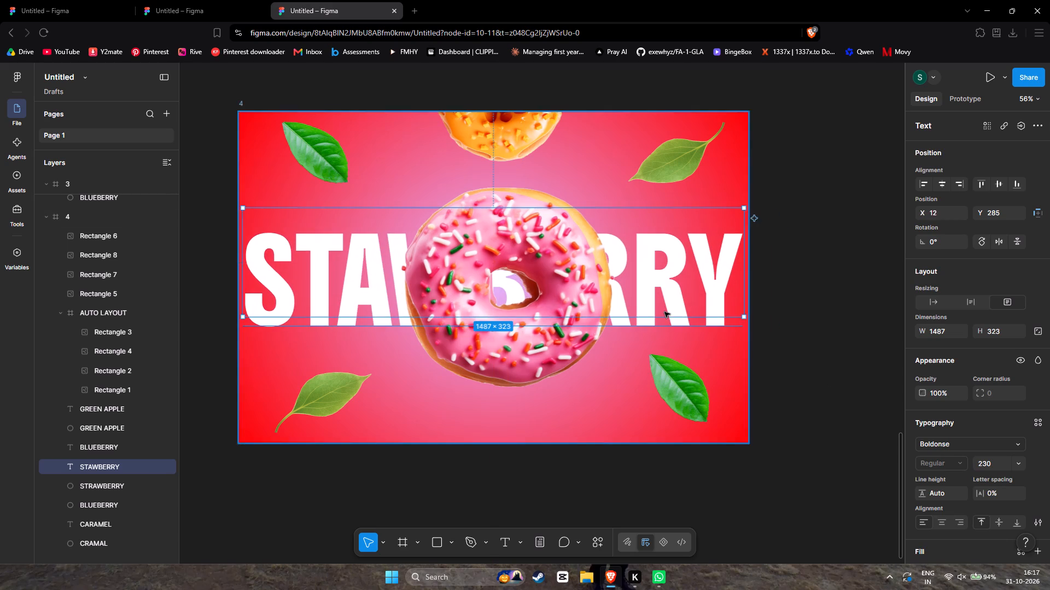
click(874, 409)
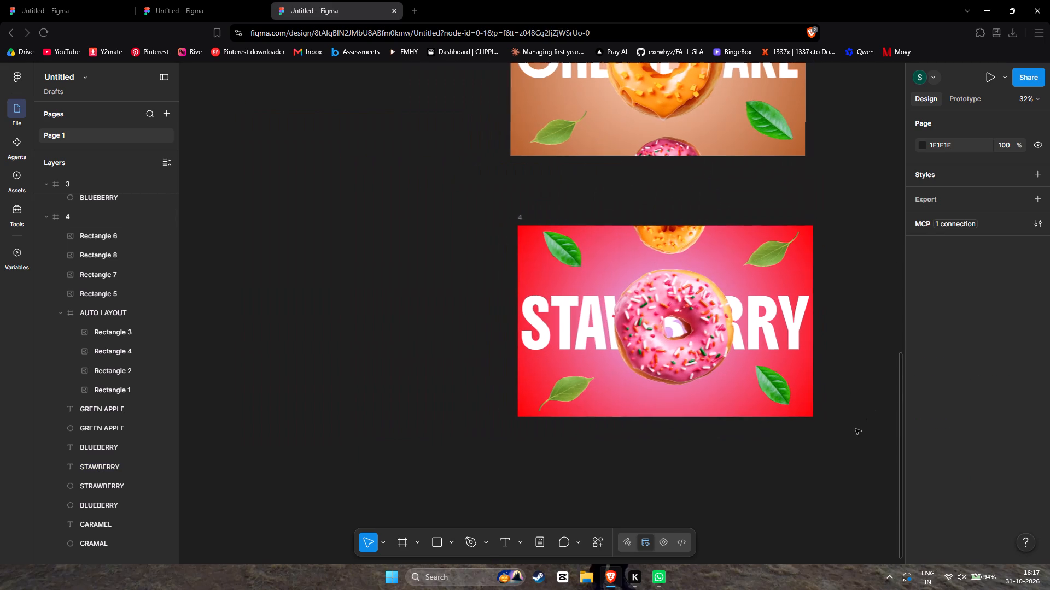
Shift the pink donut image in frame 4 to about X -19, Y 92 within its auto layout.
drag(678, 346, 672, 340)
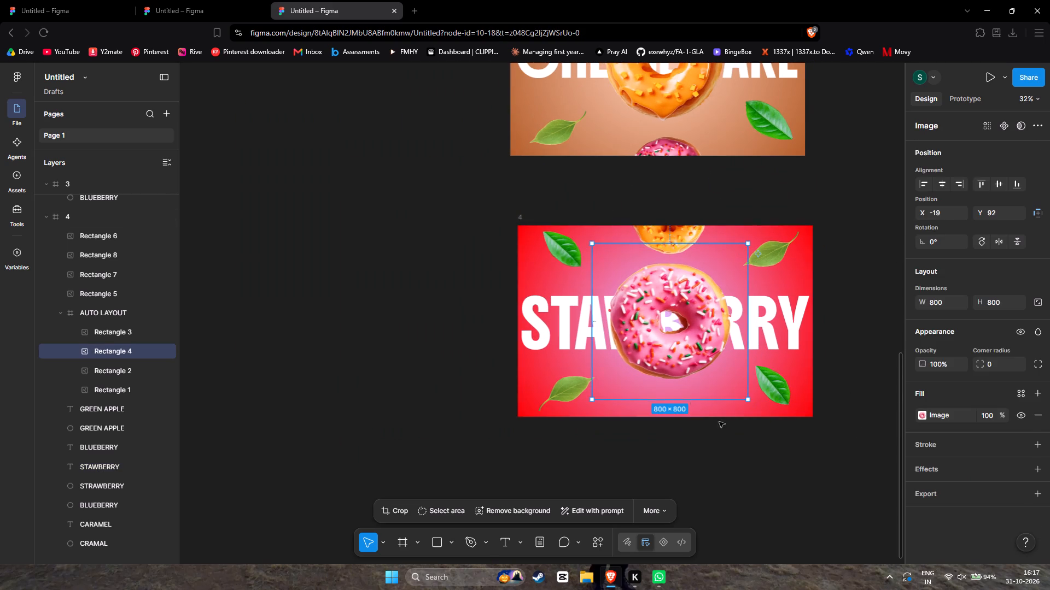
Present the prototype starting from frame 4 and check how it responds to advancing.
click(727, 418)
scroll(747, 457, left, 1)
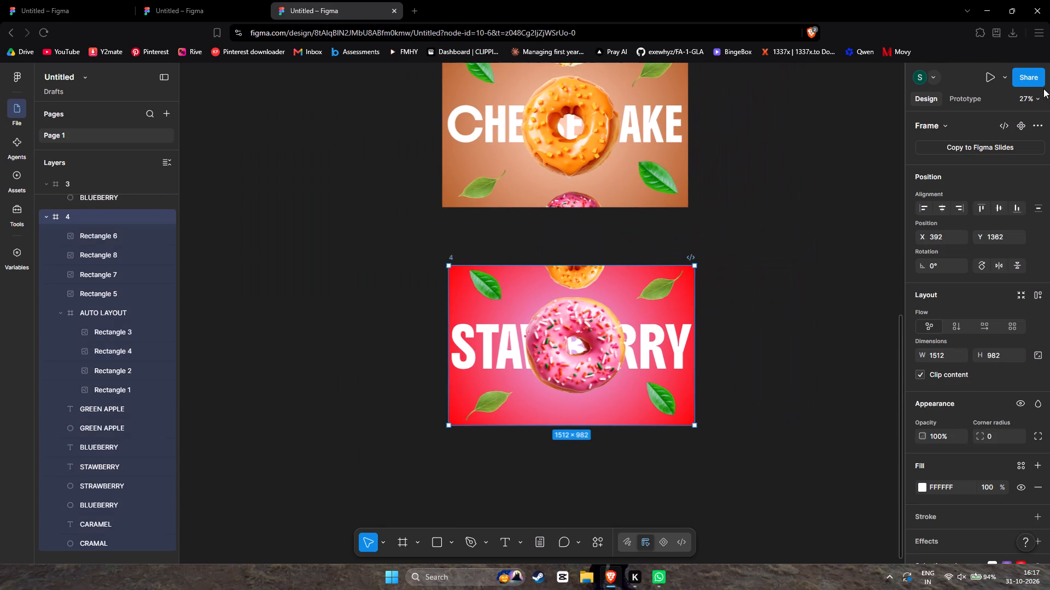
click(984, 76)
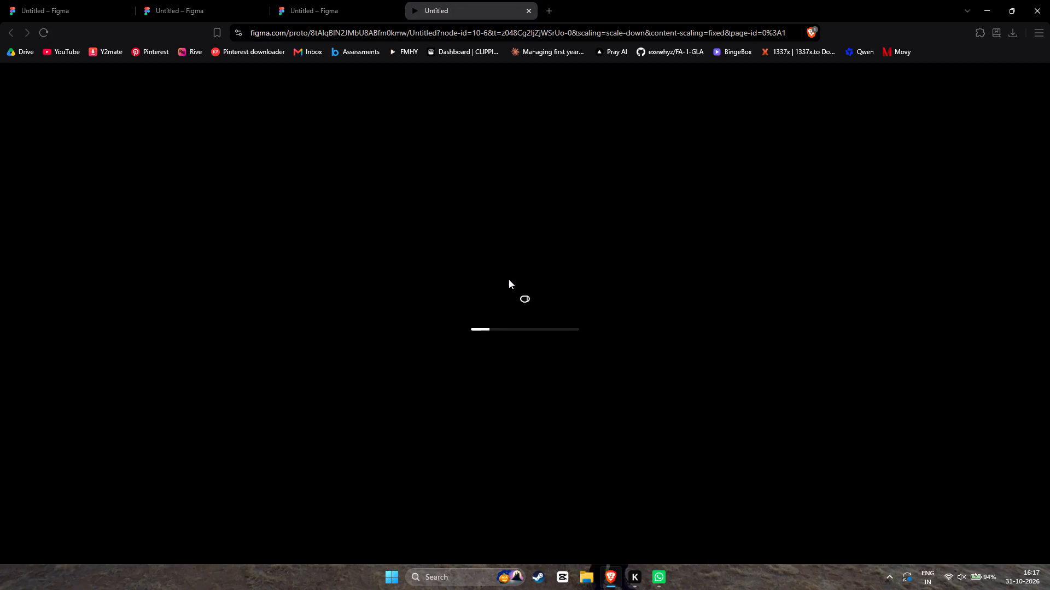
key(Down)
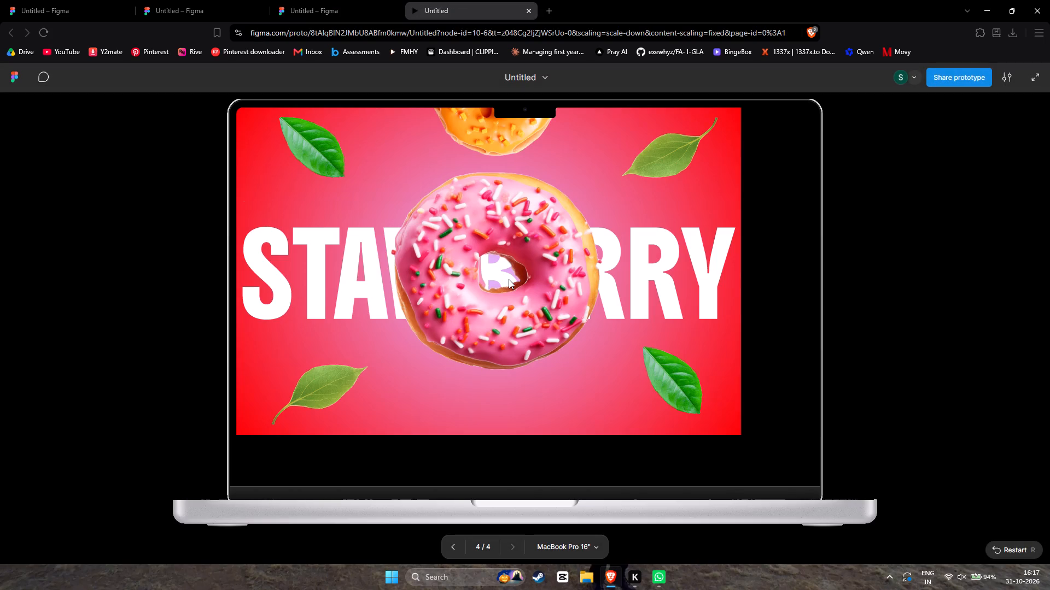
key(Down)
key(Right)
key(Right)
click(509, 279)
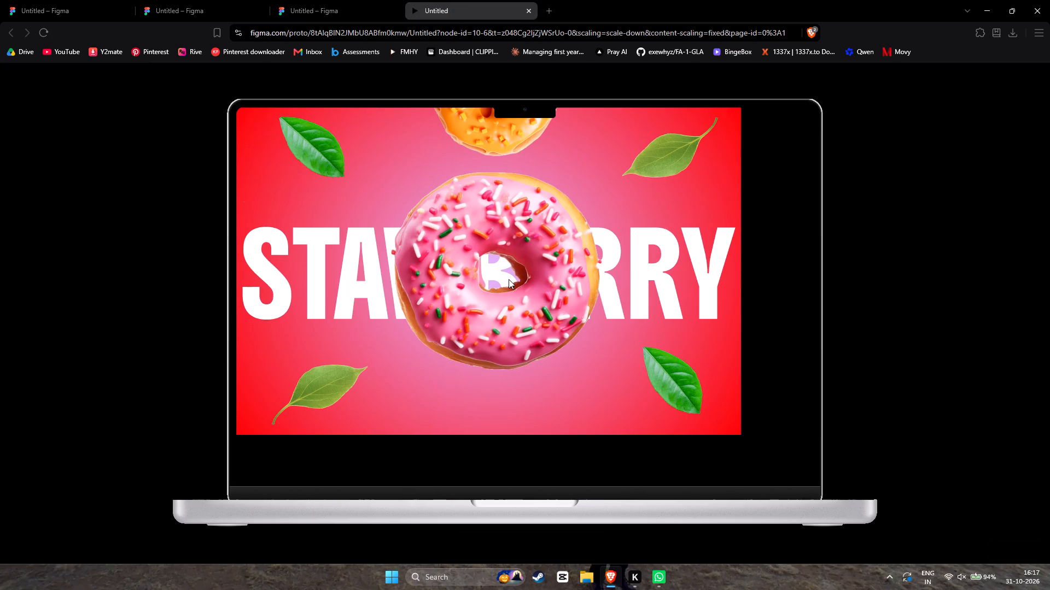
click(510, 312)
double_click(585, 396)
Go back and forth through the flavour frames in the preview, reaching BLUEBERRY, to examine the restyled texts and transitions.
key(Right)
key(Down)
key(Left)
key(Up)
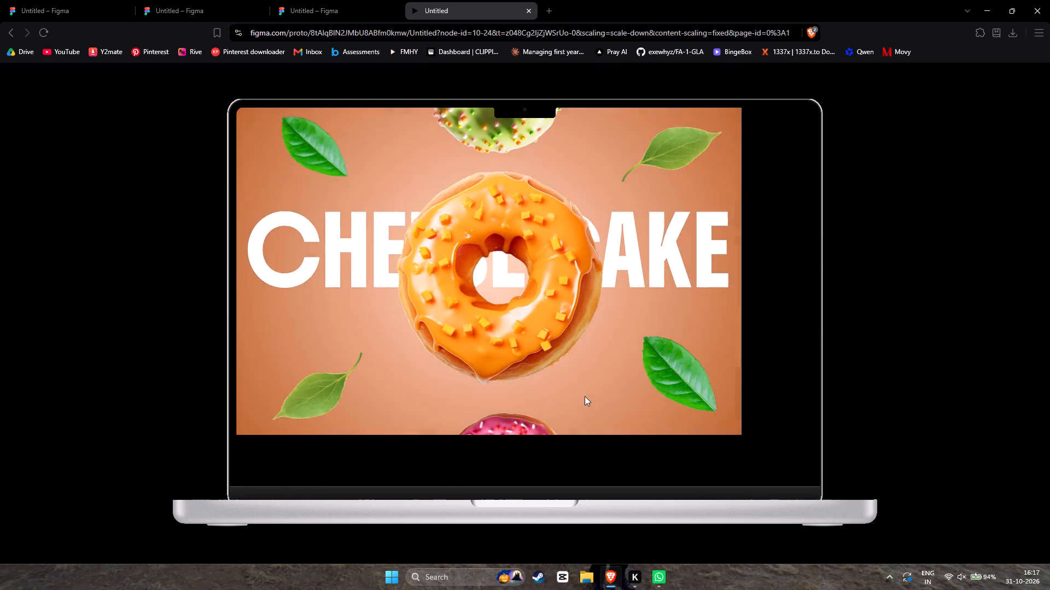
key(Down)
key(Down)
key(Up)
key(Left)
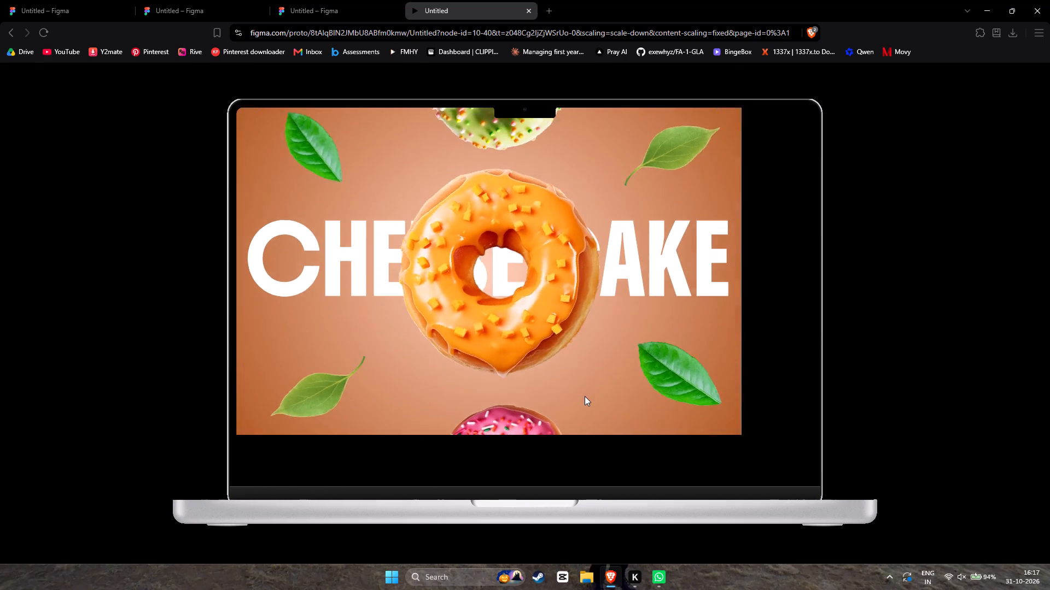
key(Left)
key(Left)
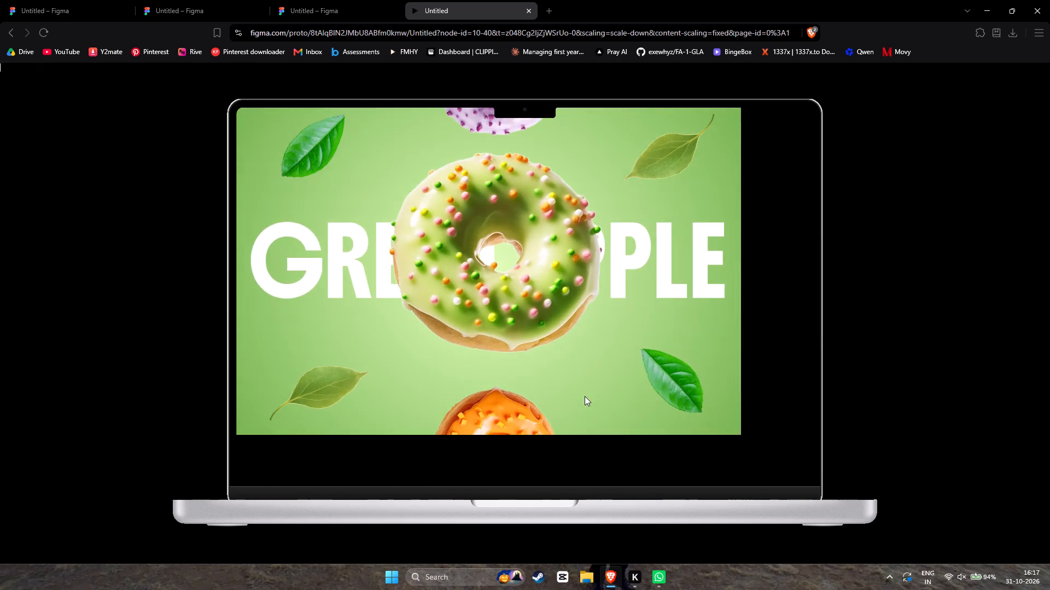
key(Left)
key(Right)
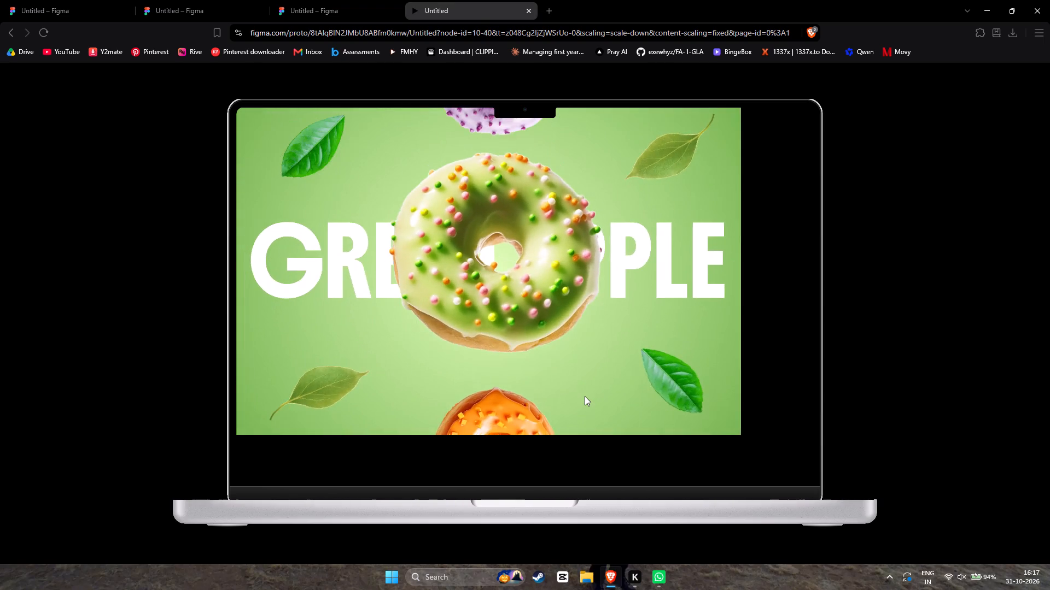
key(Right)
key(Right)
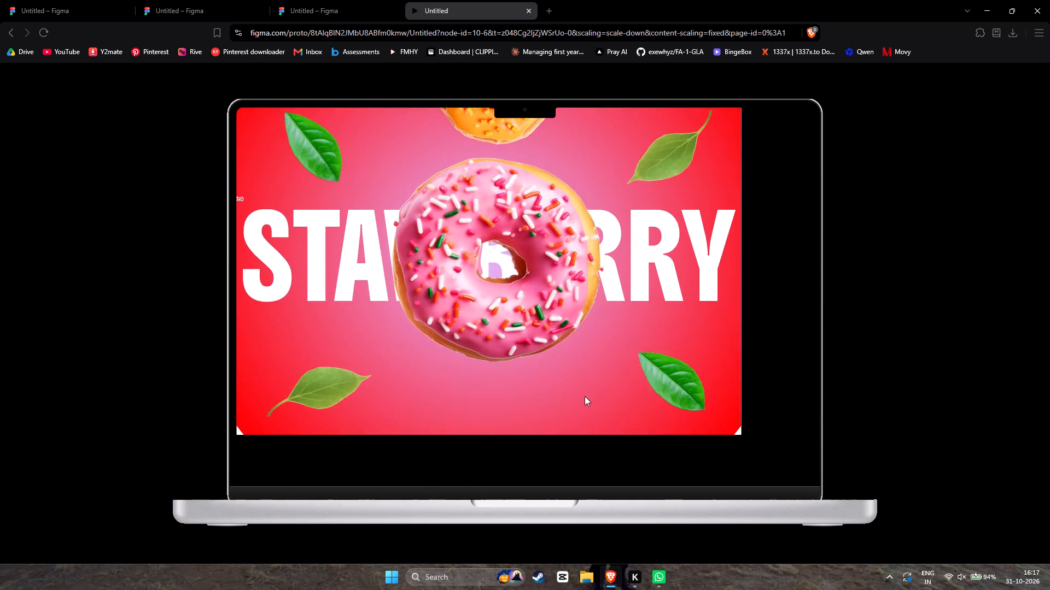
key(Right)
key(Right)
key(Left)
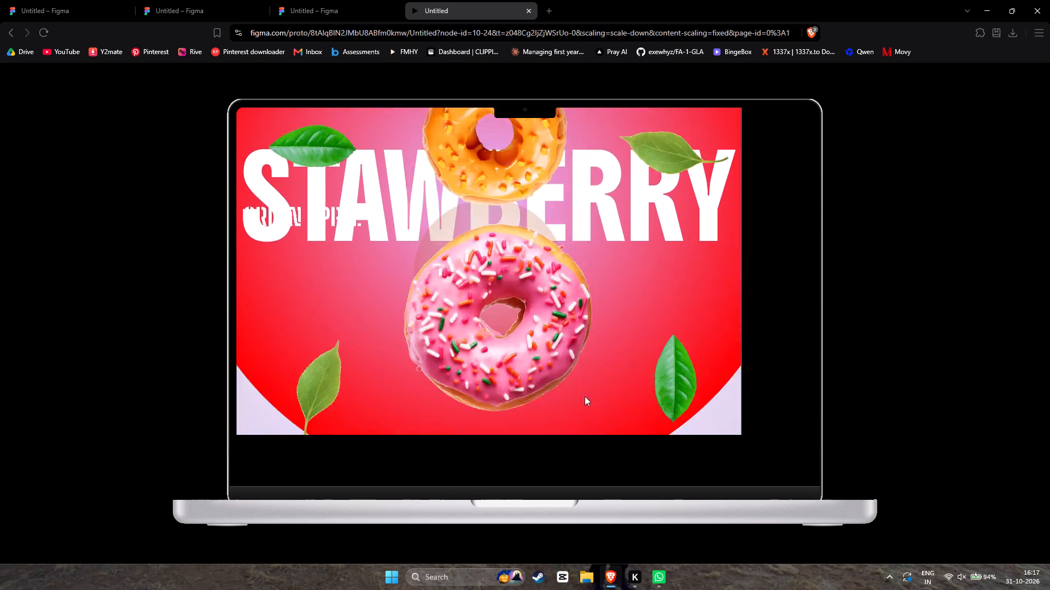
key(Left)
key(Left)
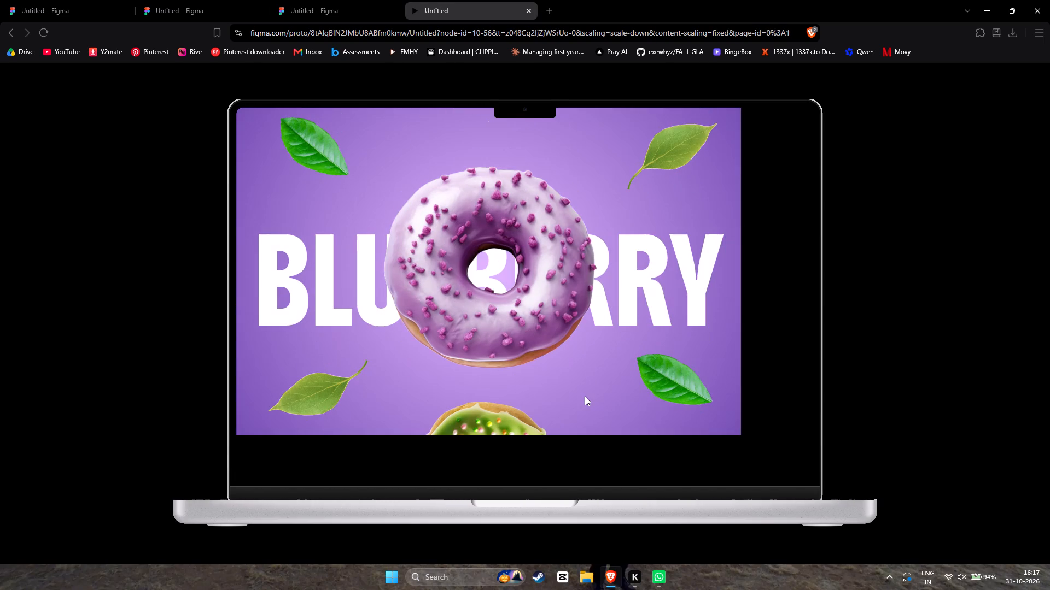
key(Left)
Replay the transitions between the BLUEBERRY and STAWBERRY frames in both directions, ending on STAWBERRY.
key(Right)
key(Right)
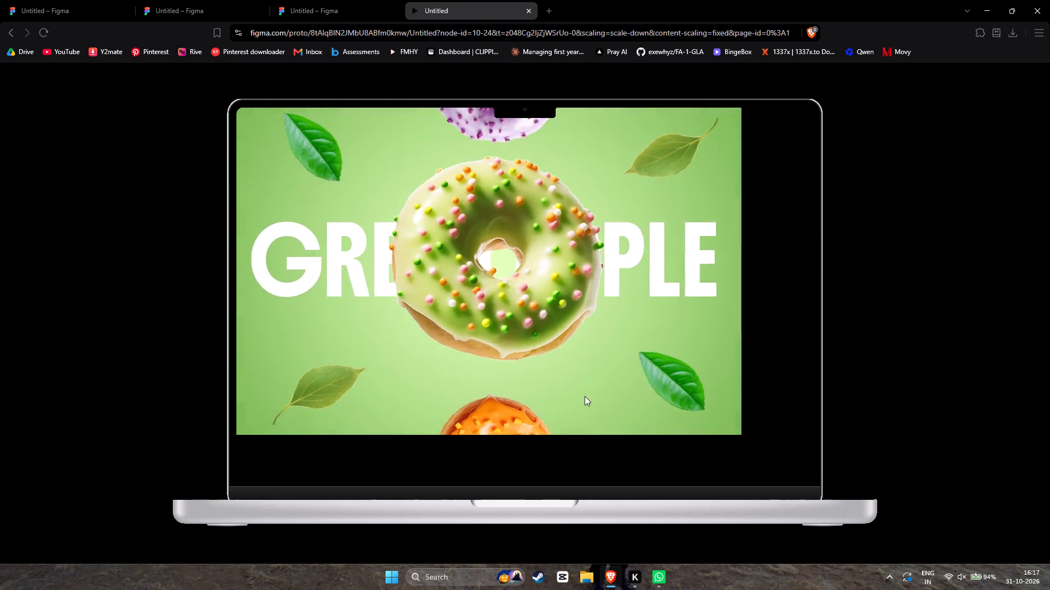
key(Right)
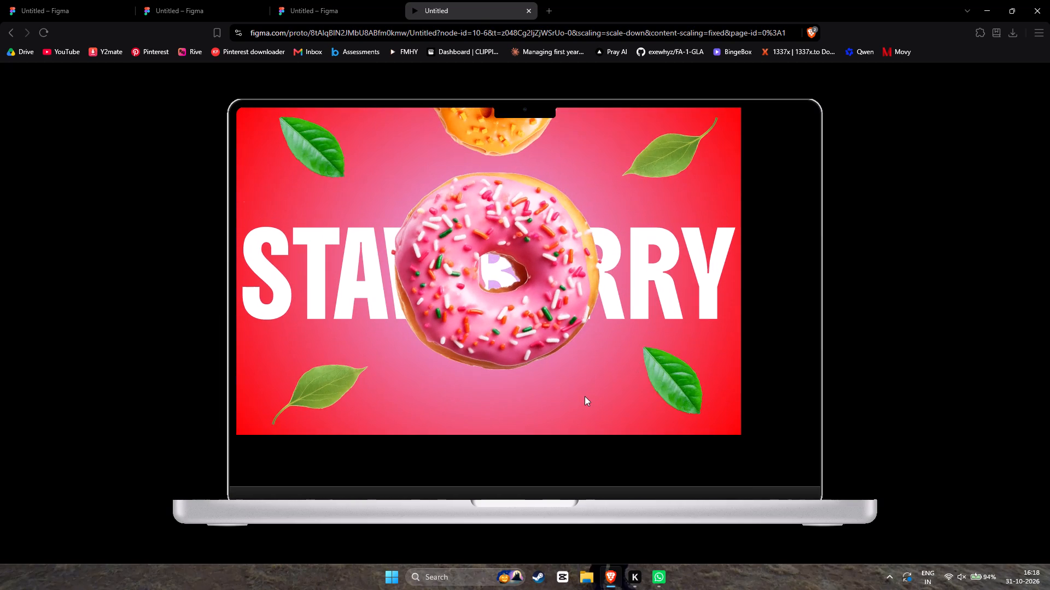
key(Right)
key(Left)
key(Left)
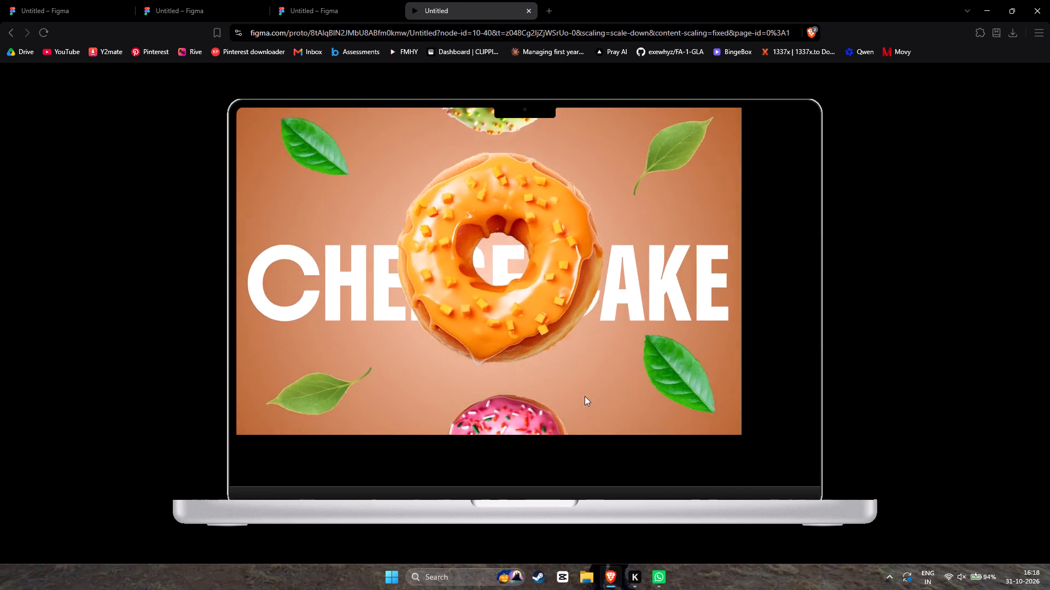
key(Left)
key(Left)
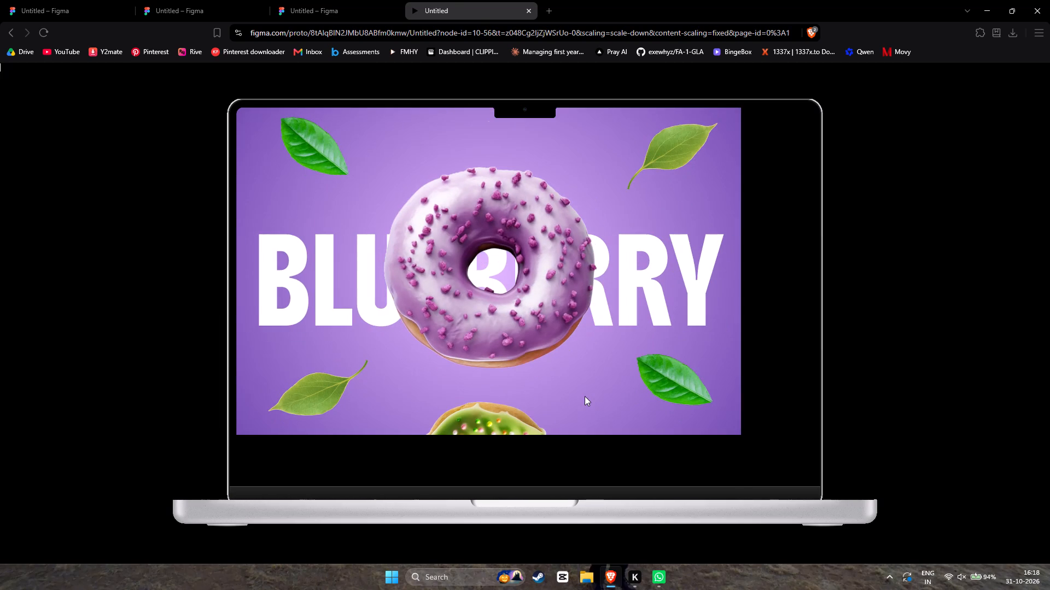
key(Right)
key(Right)
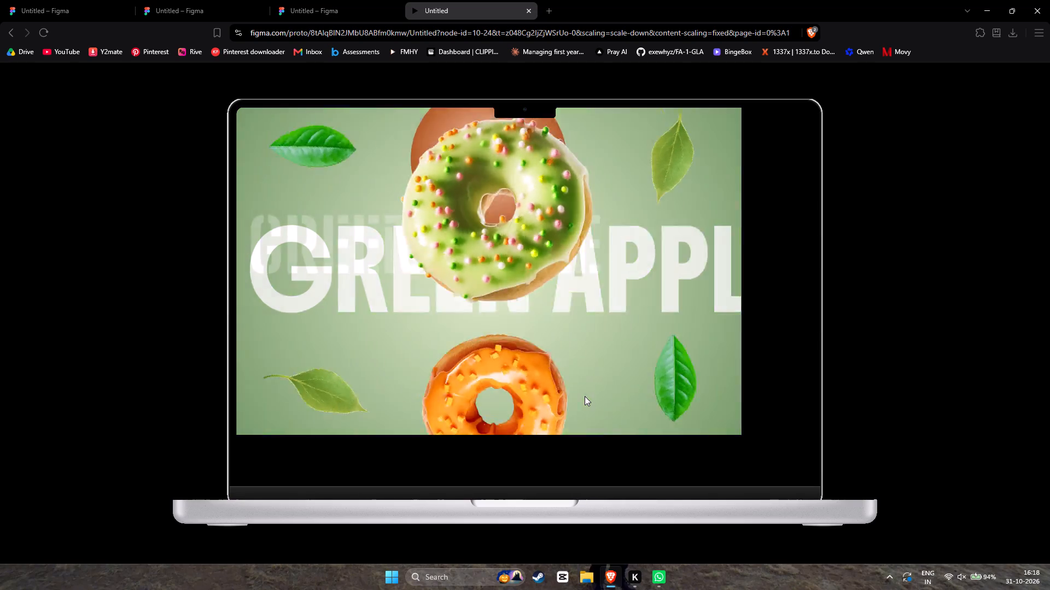
key(Right)
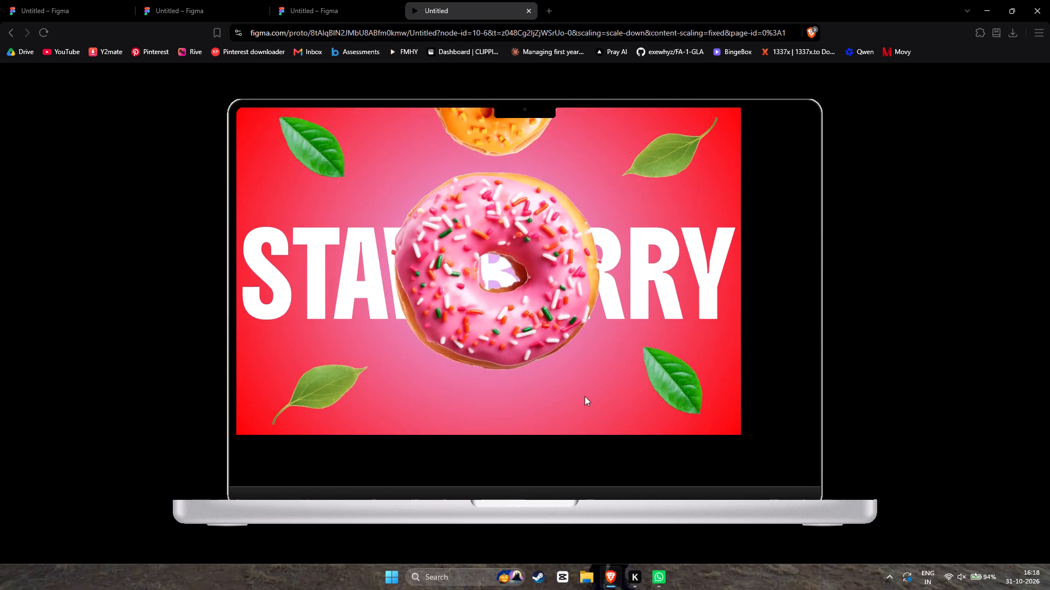
Step back through the flavour frames in the preview from STAWBERRY to BLUEBERRY to examine the transitions.
key(Left)
key(Left)
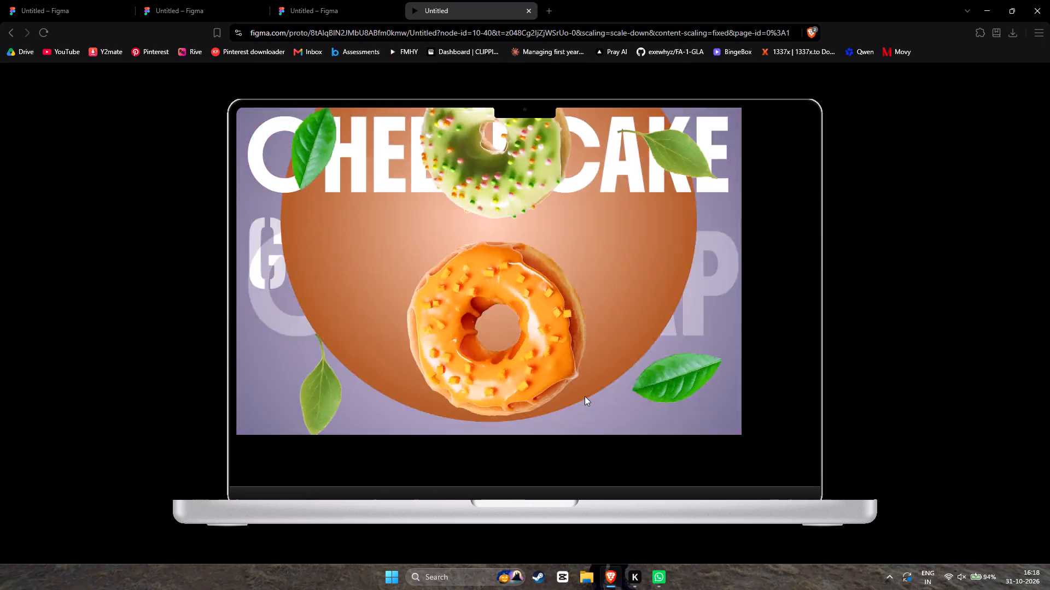
key(Left)
key(Left)
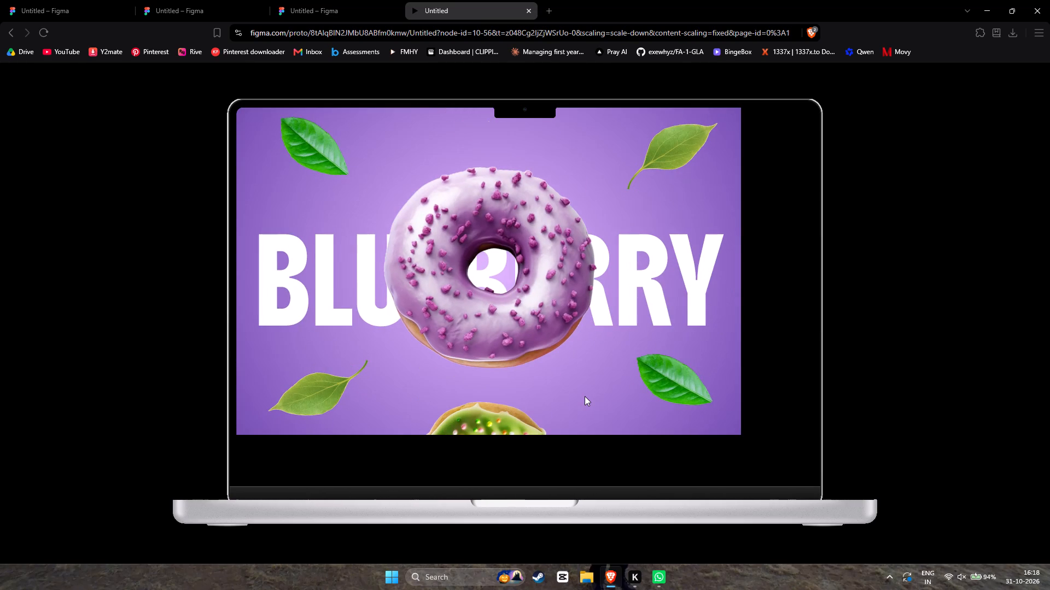
Return to the design file and look over the flavour frames and their layer lists from frame 1 to frame 4.
click(323, 0)
click(419, 301)
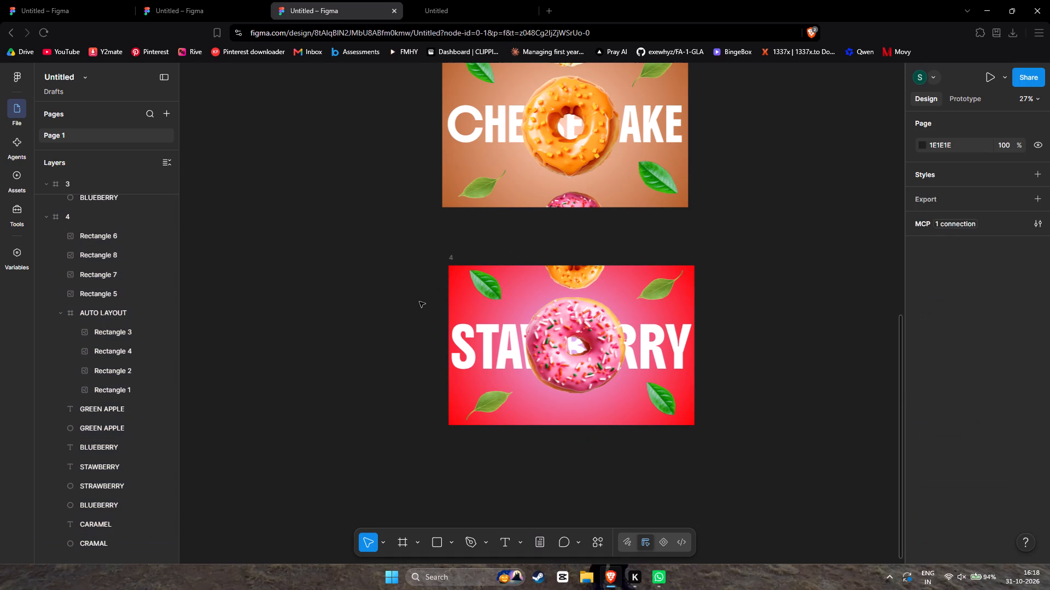
scroll(419, 301, up, 11)
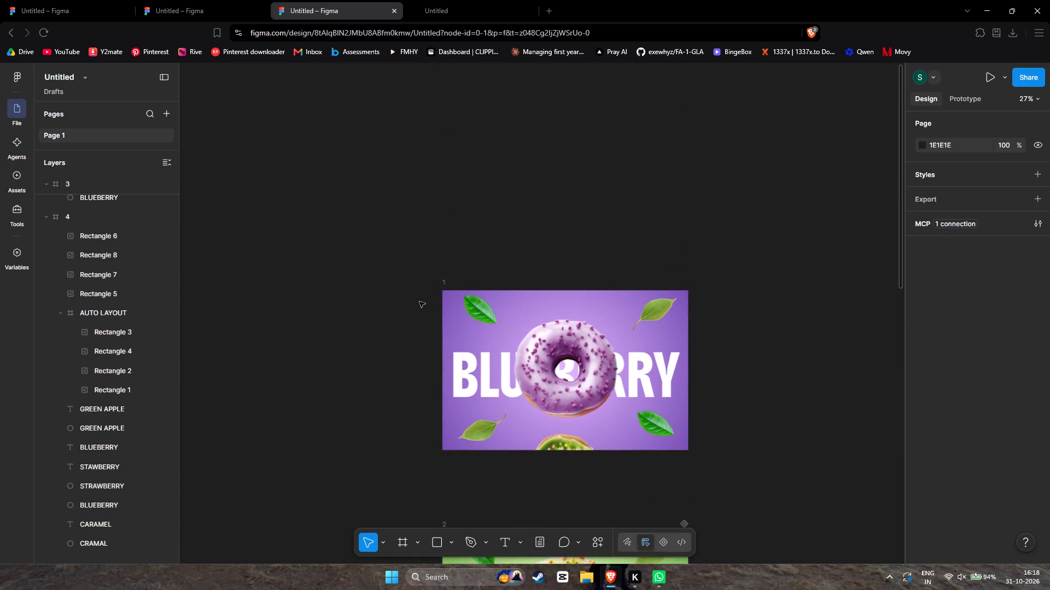
scroll(196, 274, up, 1)
scroll(69, 284, up, 15)
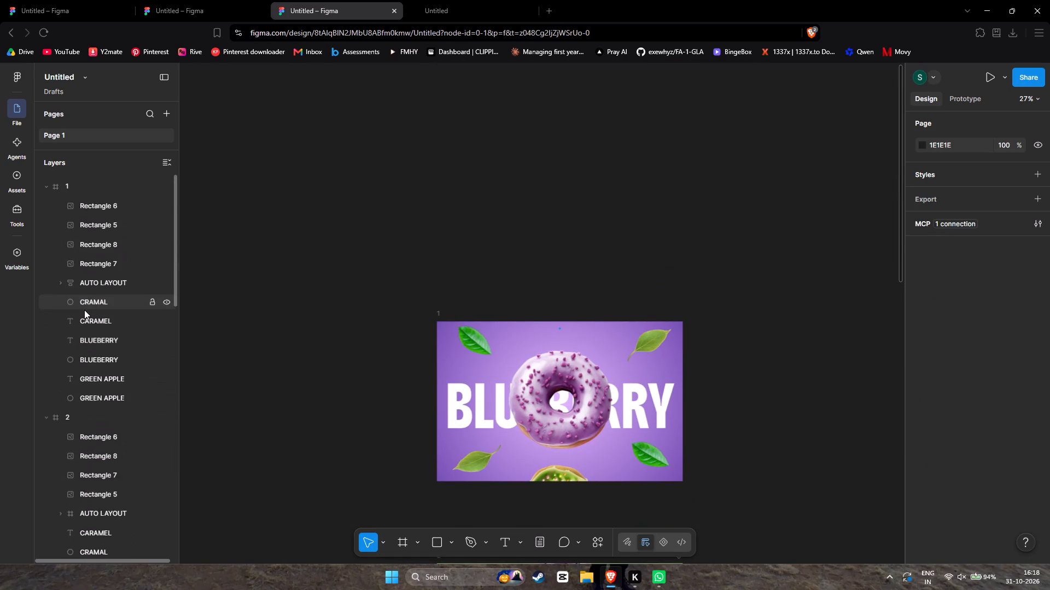
scroll(84, 310, up, 4)
scroll(84, 310, down, 13)
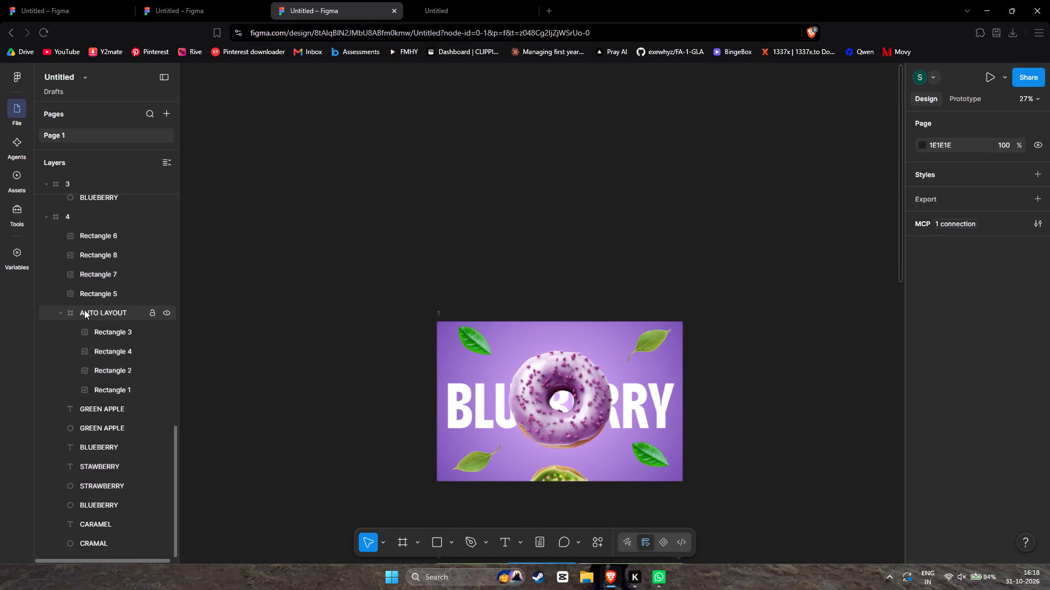
scroll(84, 310, down, 2)
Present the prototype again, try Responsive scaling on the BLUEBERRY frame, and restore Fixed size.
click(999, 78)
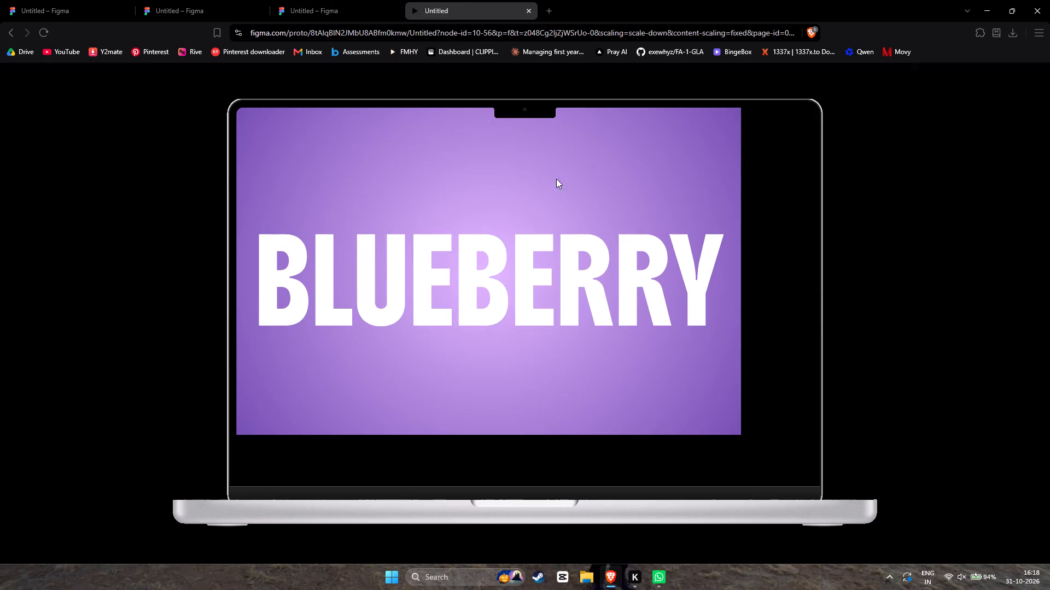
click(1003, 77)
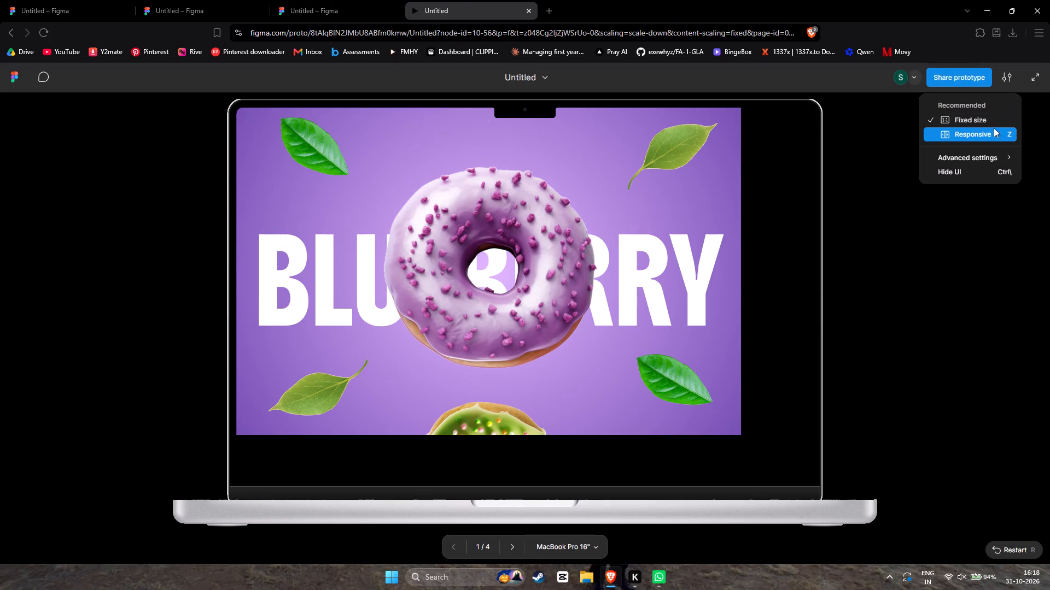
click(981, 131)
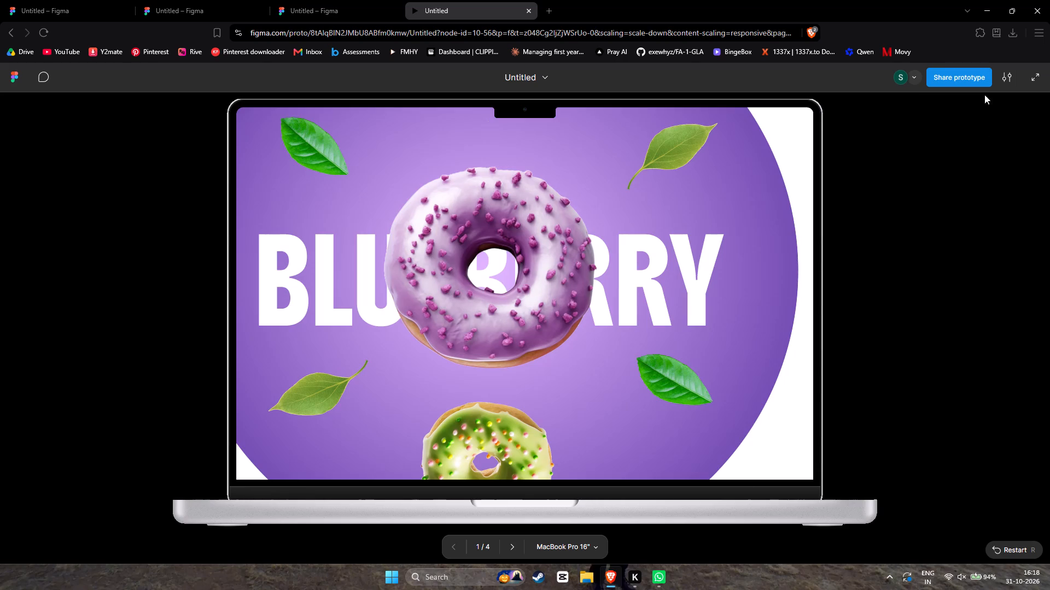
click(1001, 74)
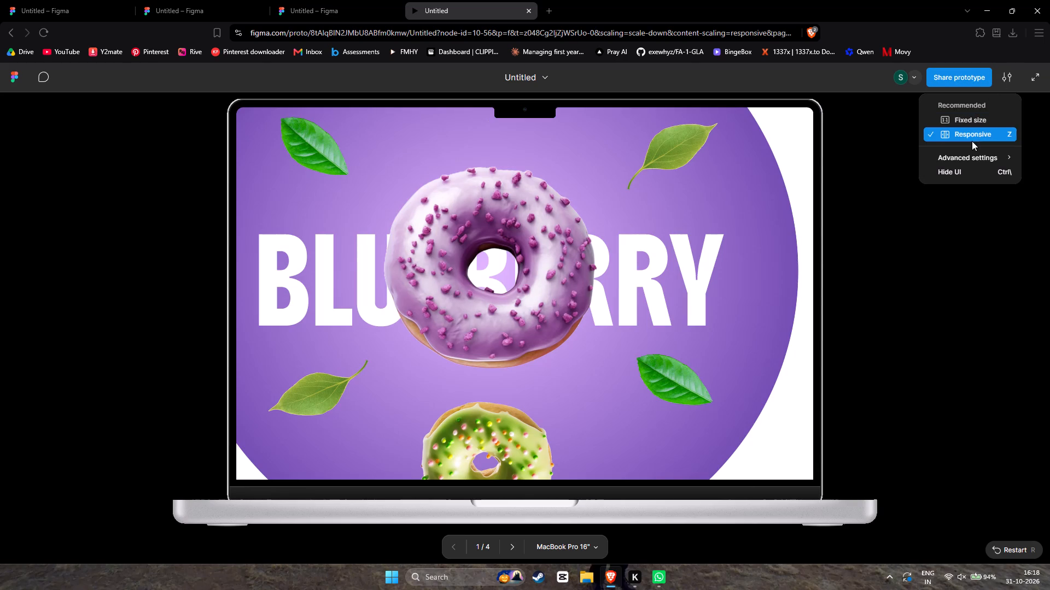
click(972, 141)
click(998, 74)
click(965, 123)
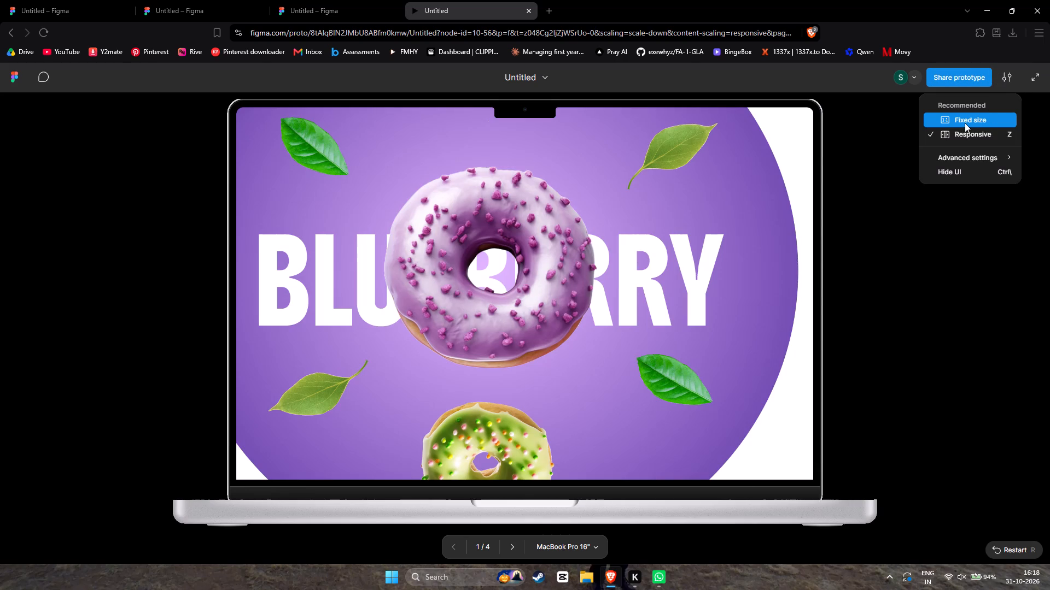
Check the preview's advanced settings and its full-screen view, and return to the normal preview.
click(1011, 72)
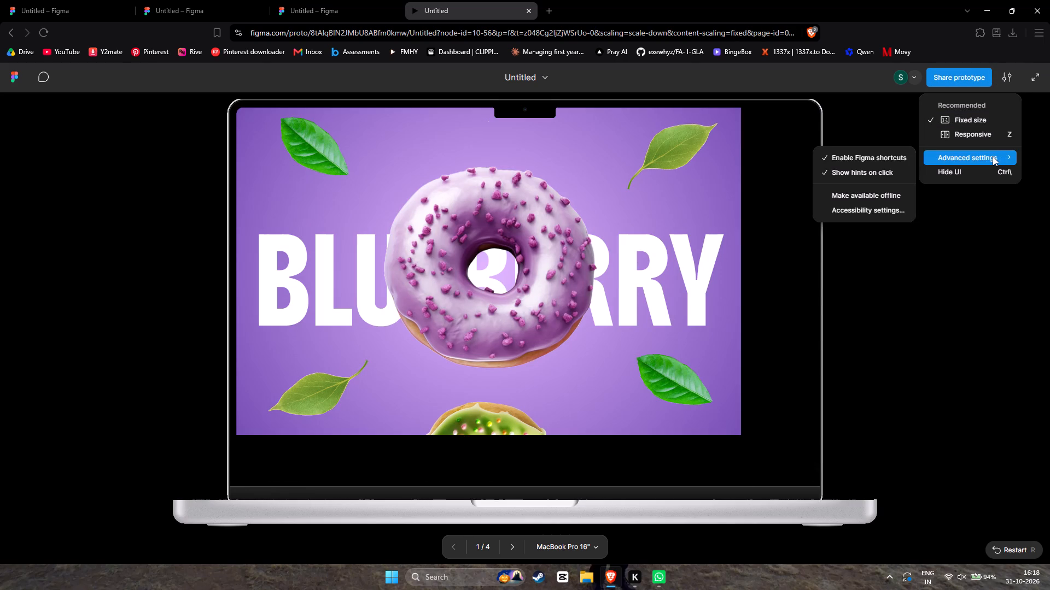
click(967, 298)
click(1037, 78)
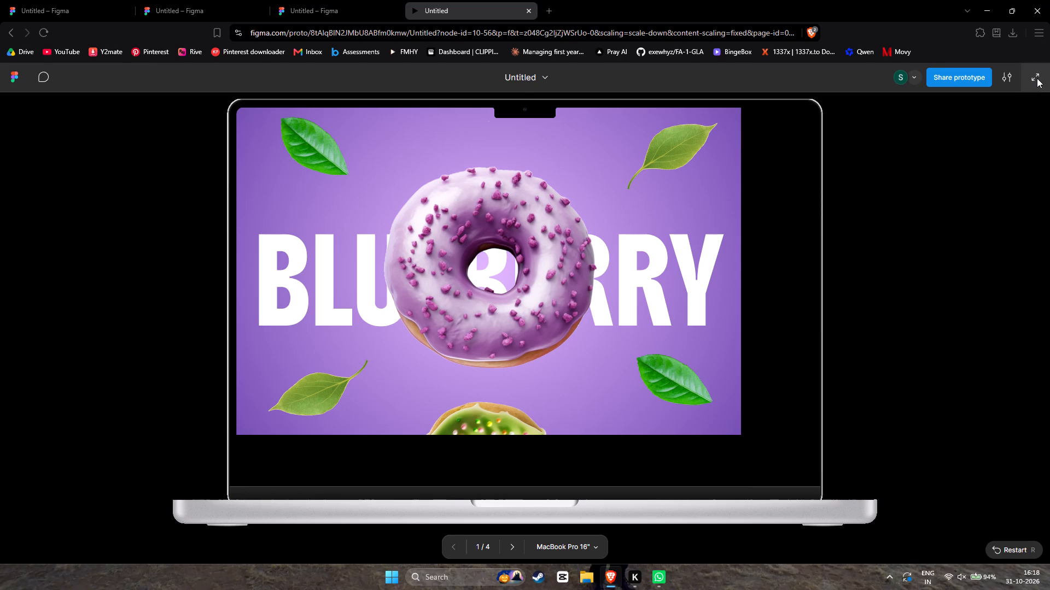
click(1039, 9)
Go back to the design file and select frame 1 with the BLUEBERRY donut.
click(380, 0)
scroll(380, 329, down, 2)
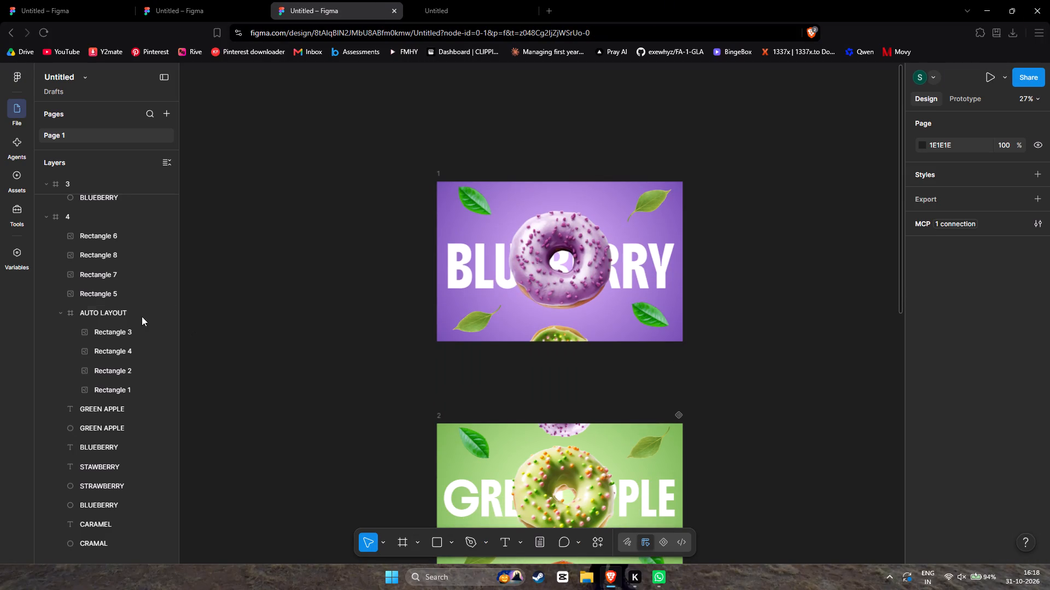
scroll(135, 314, up, 10)
click(439, 216)
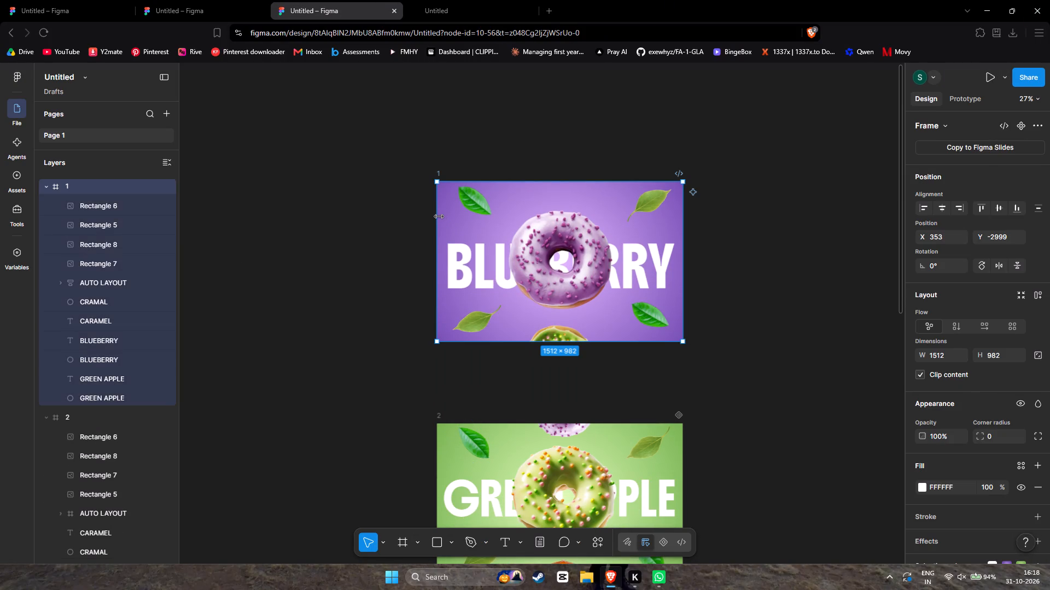
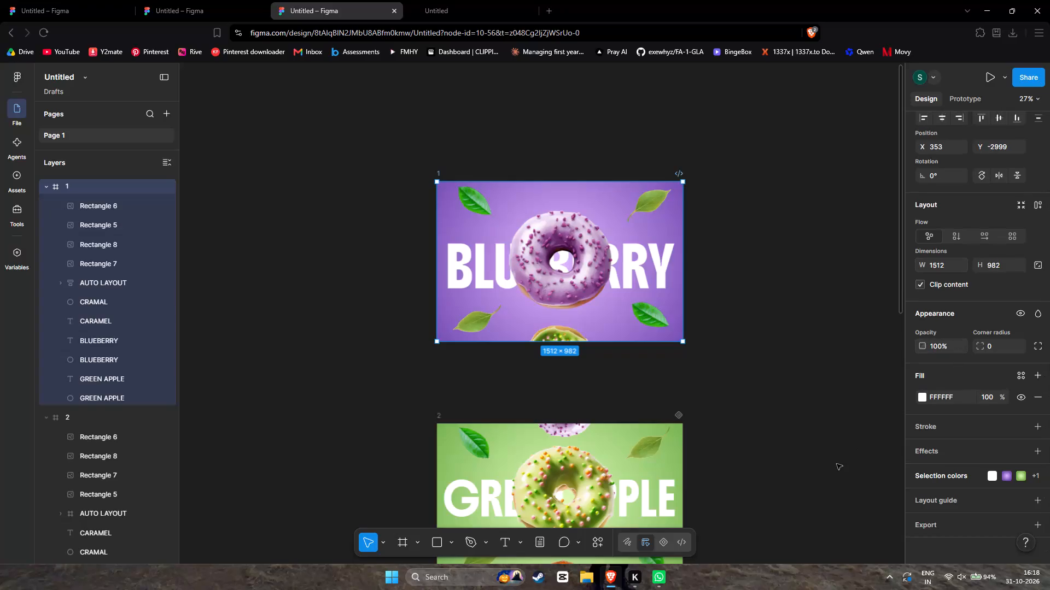
In frame 4 with the pink donut, change the red radial gradient's 100% stop to a softer red, F34040.
scroll(836, 463, down, 7)
click(617, 348)
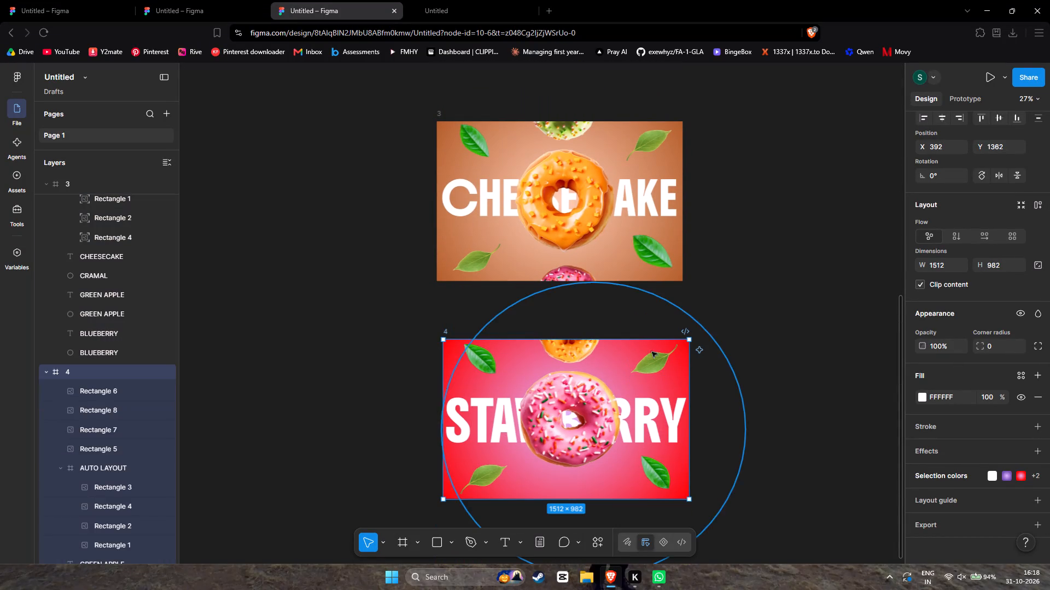
click(1016, 473)
scroll(981, 497, down, 1)
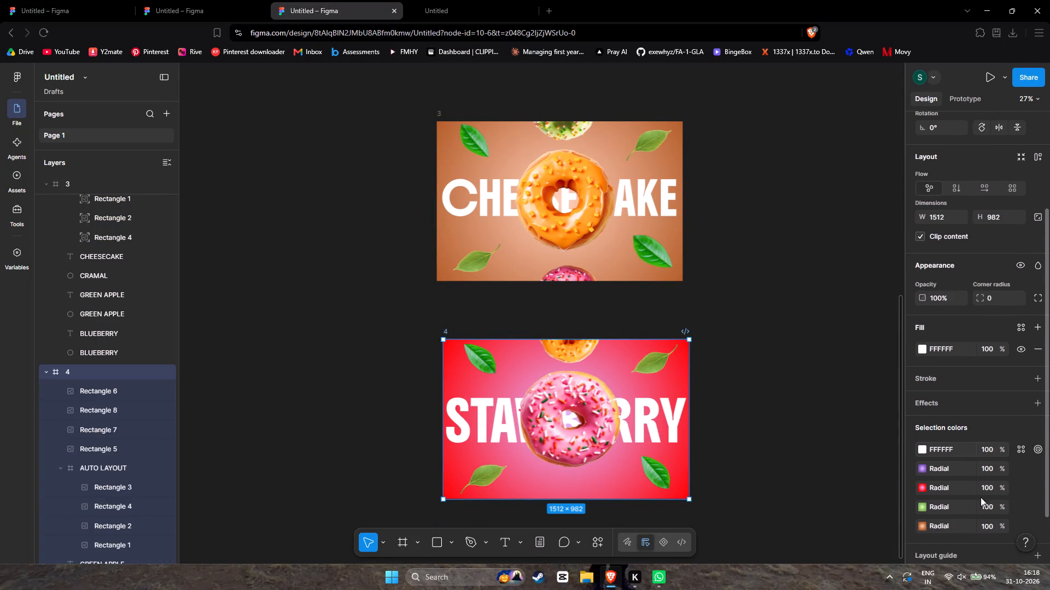
click(954, 490)
click(817, 528)
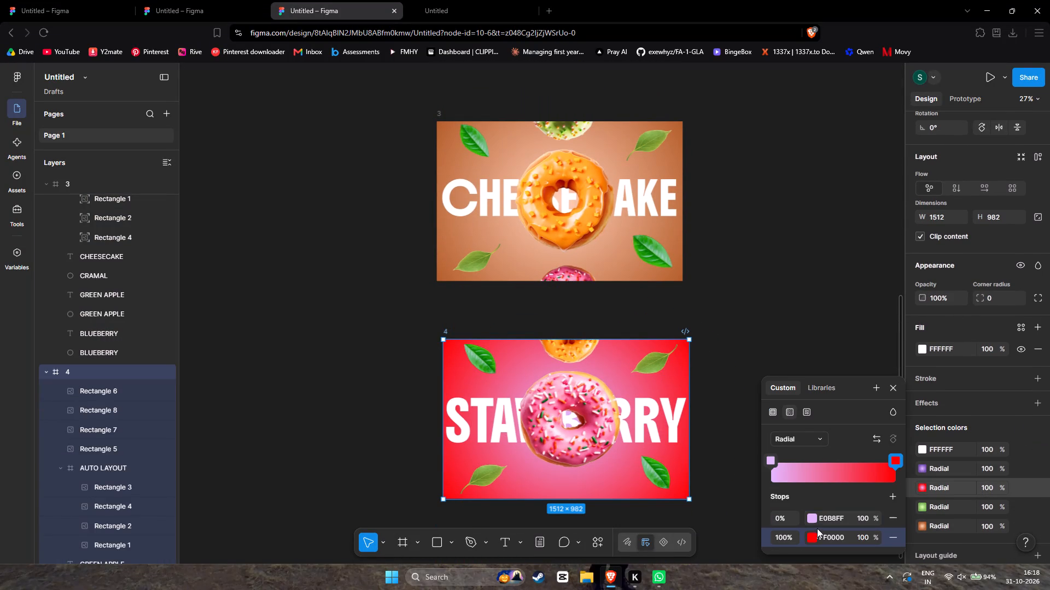
click(816, 531)
click(811, 539)
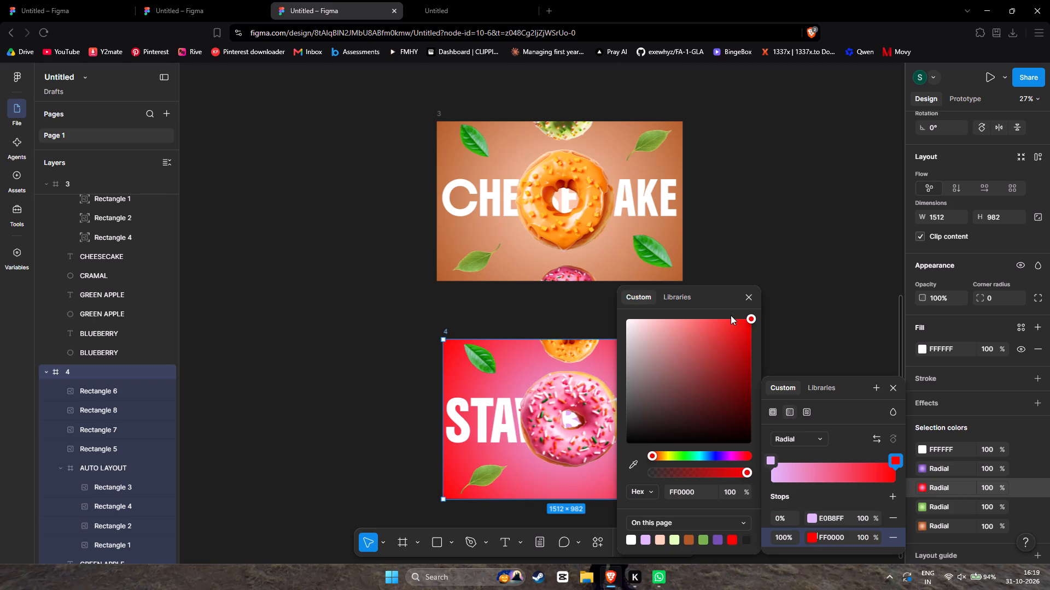
drag(732, 324, 719, 324)
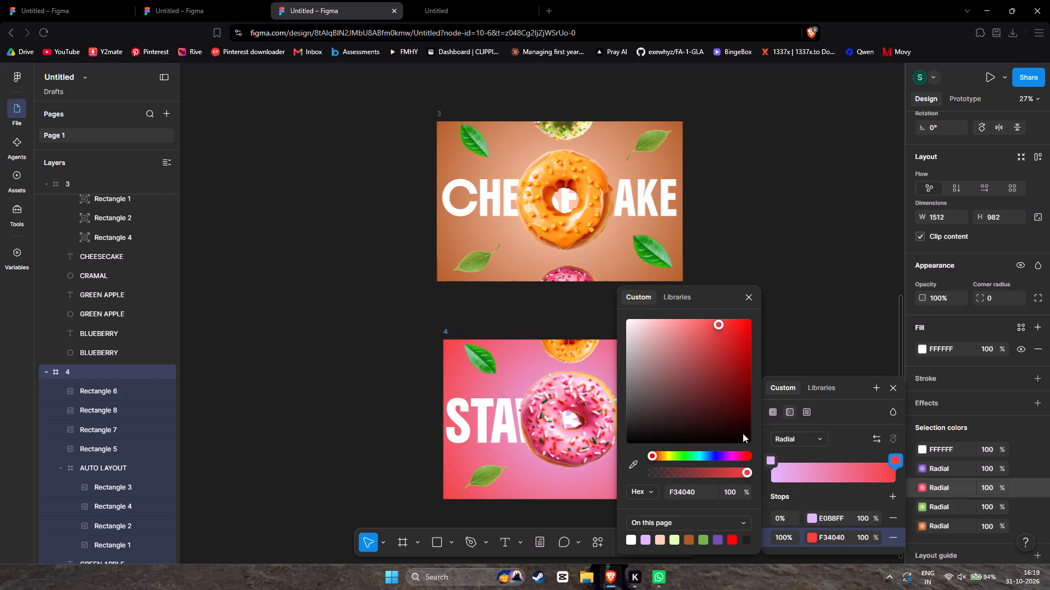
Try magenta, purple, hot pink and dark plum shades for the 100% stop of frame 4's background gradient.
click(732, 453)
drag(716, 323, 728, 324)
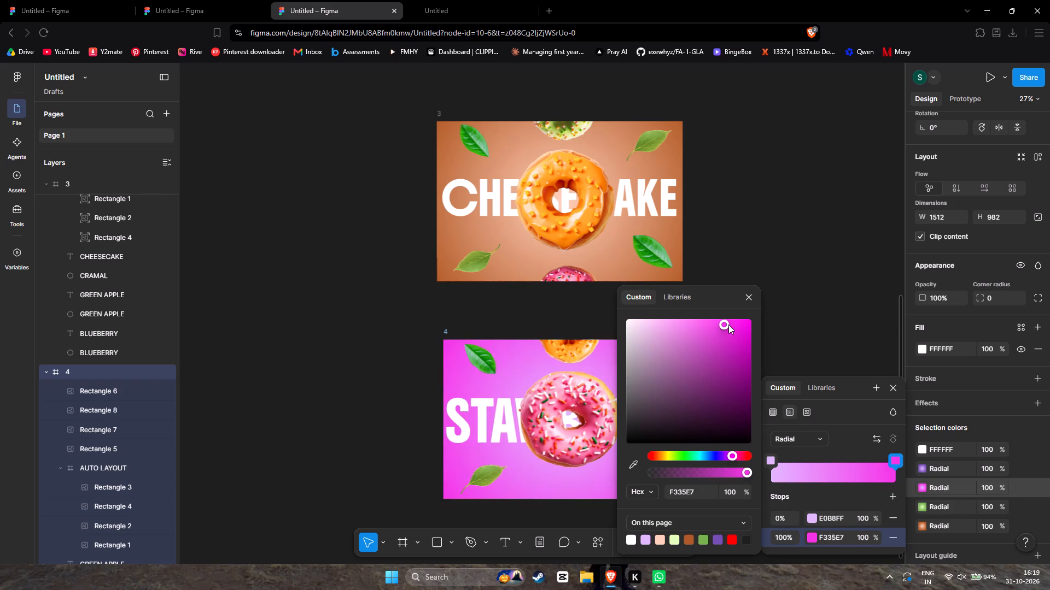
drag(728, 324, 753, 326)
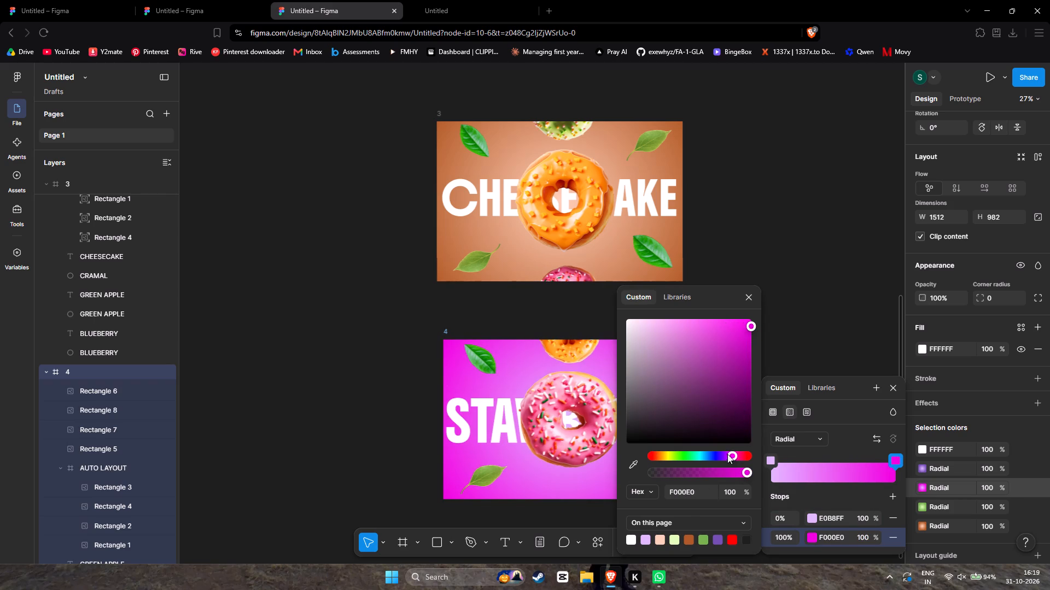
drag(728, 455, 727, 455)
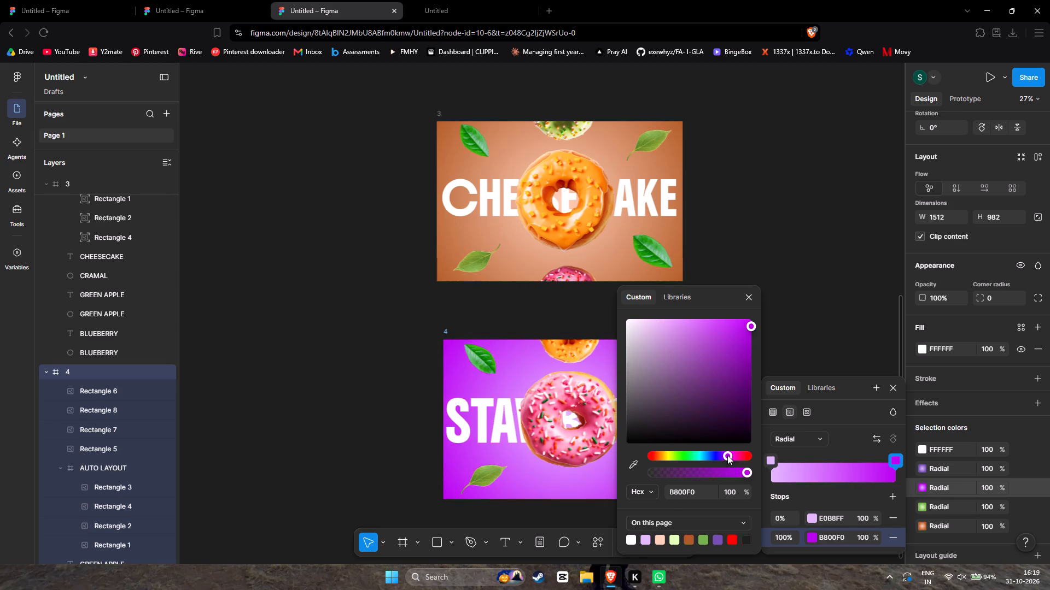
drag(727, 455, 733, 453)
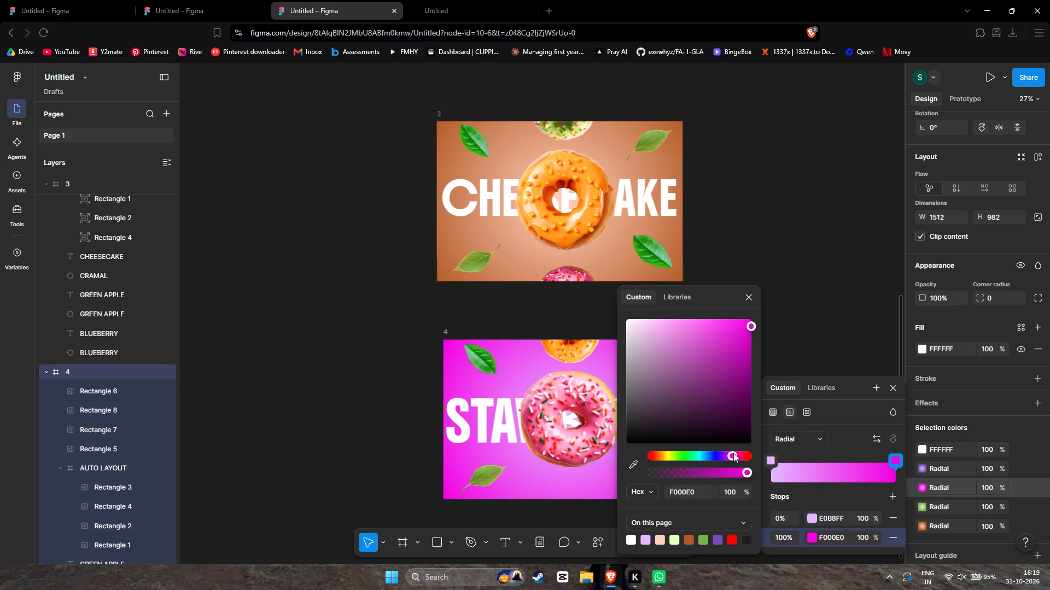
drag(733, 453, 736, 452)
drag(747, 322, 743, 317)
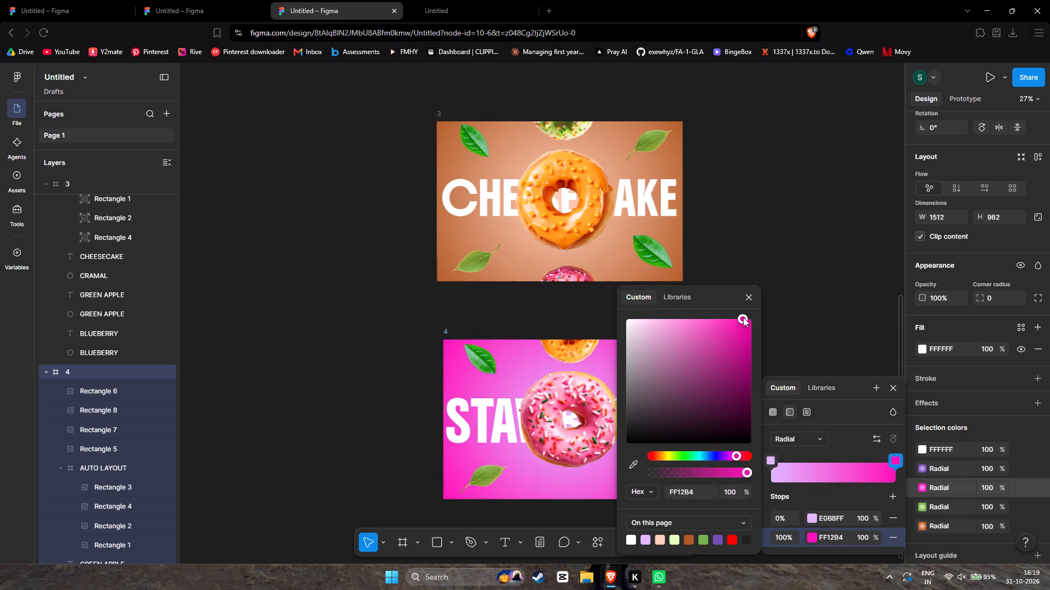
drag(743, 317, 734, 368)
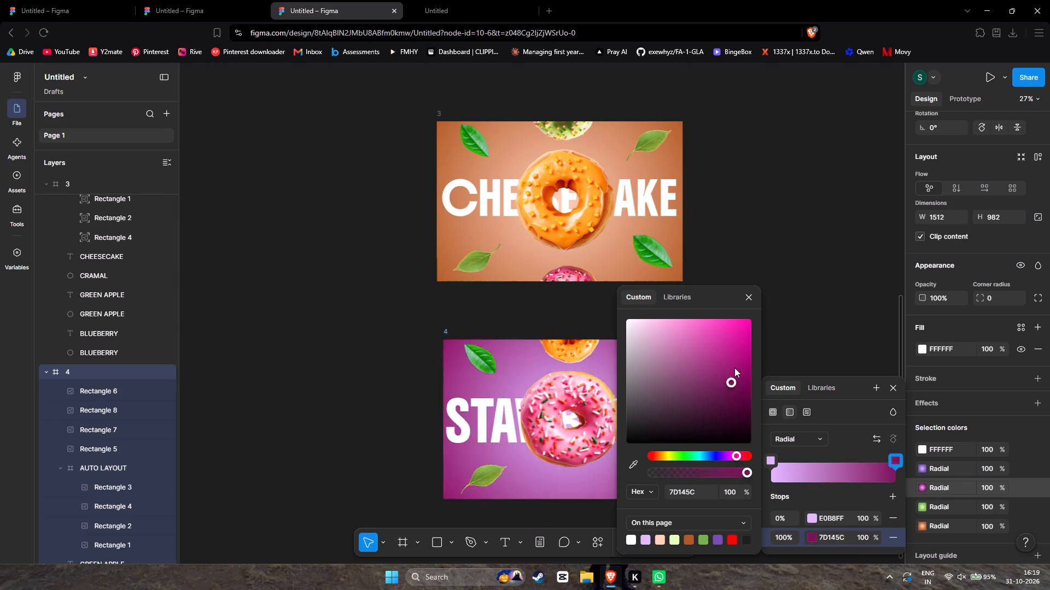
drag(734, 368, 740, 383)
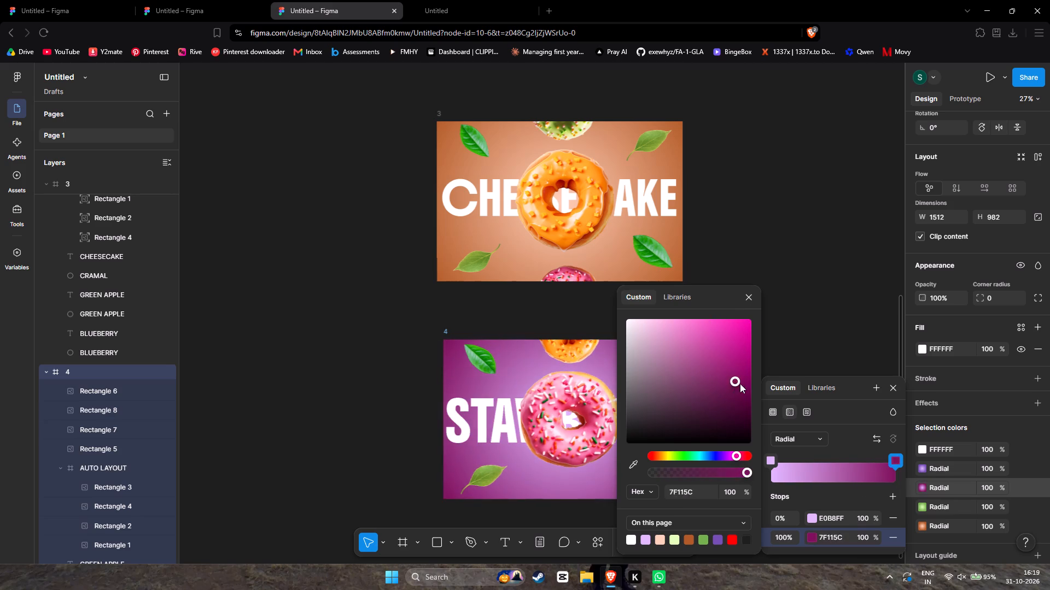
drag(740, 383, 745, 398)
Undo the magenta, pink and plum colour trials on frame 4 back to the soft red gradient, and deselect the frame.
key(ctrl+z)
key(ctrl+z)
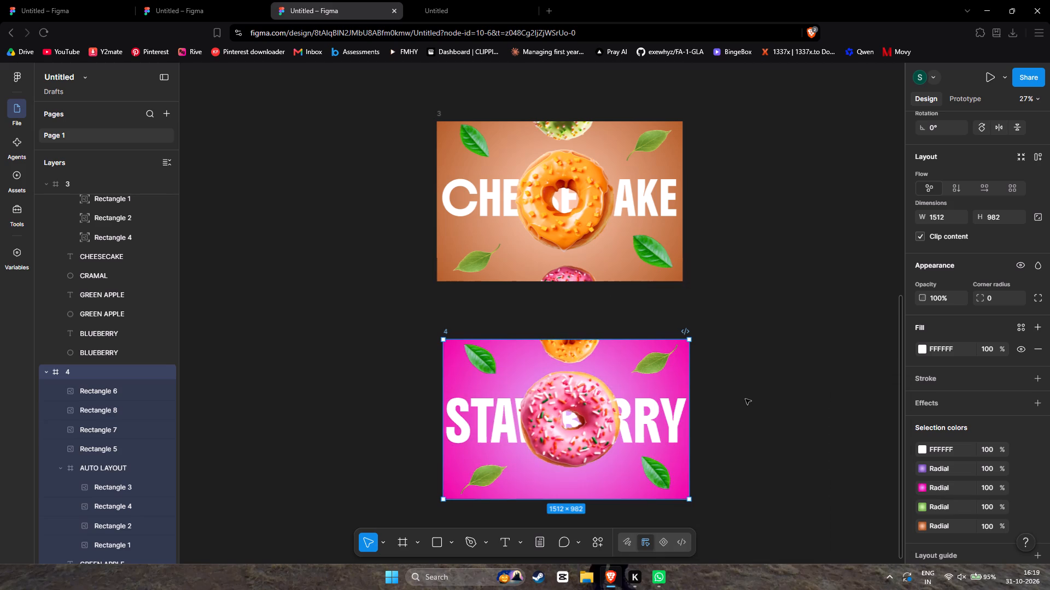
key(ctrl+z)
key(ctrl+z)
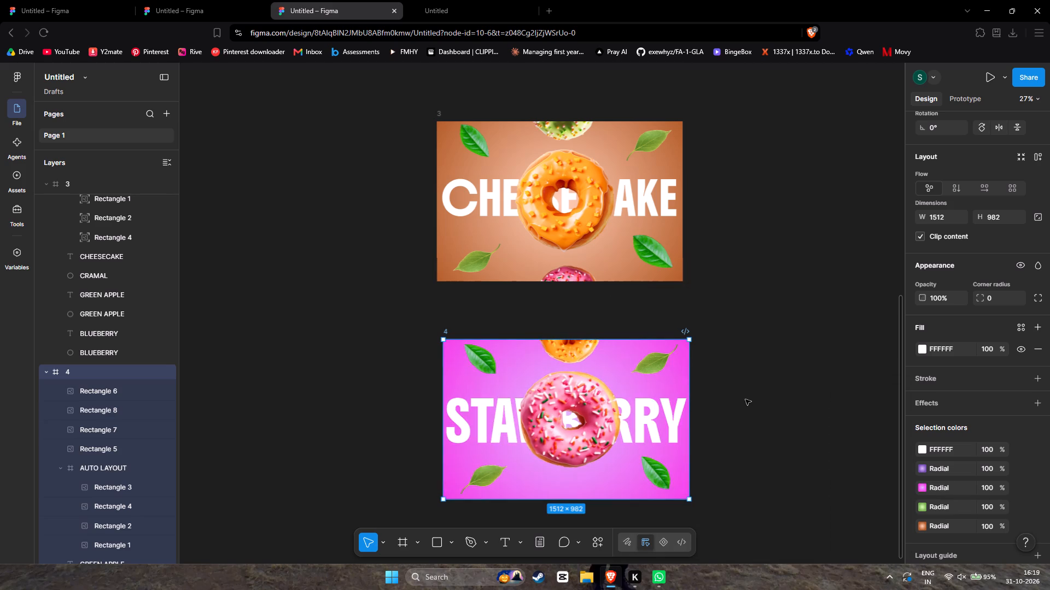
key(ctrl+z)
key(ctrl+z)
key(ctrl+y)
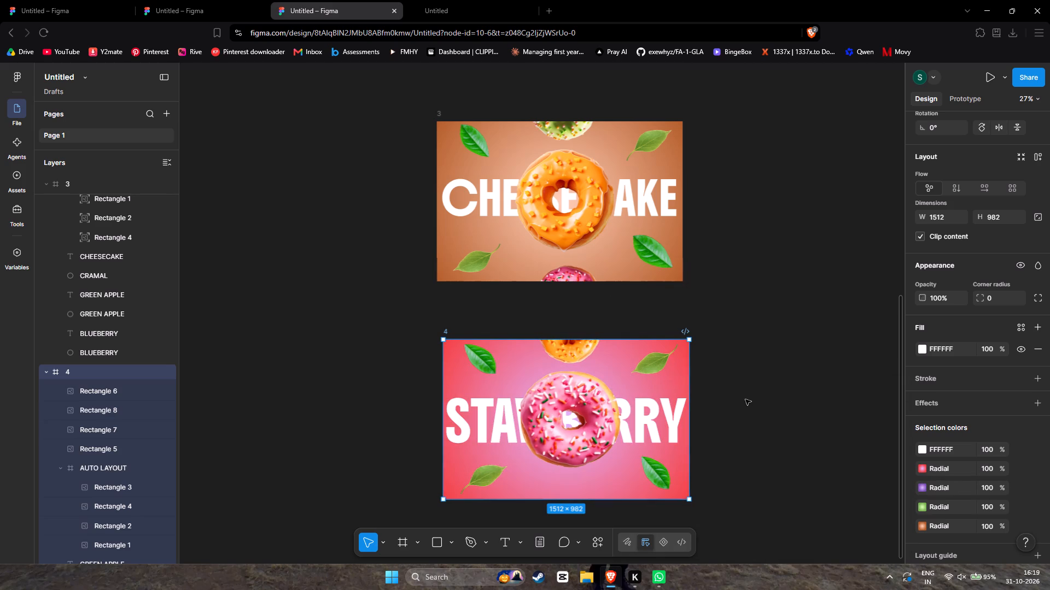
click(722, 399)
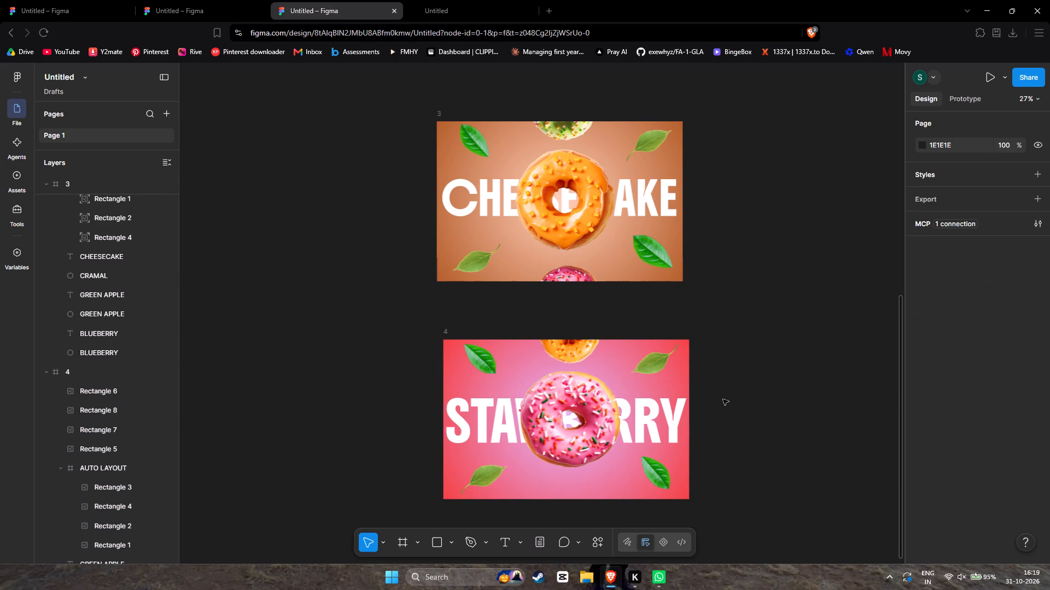
Look over the flavour frames from 1 to 4 and compare their backgrounds and layouts.
scroll(722, 399, up, 4)
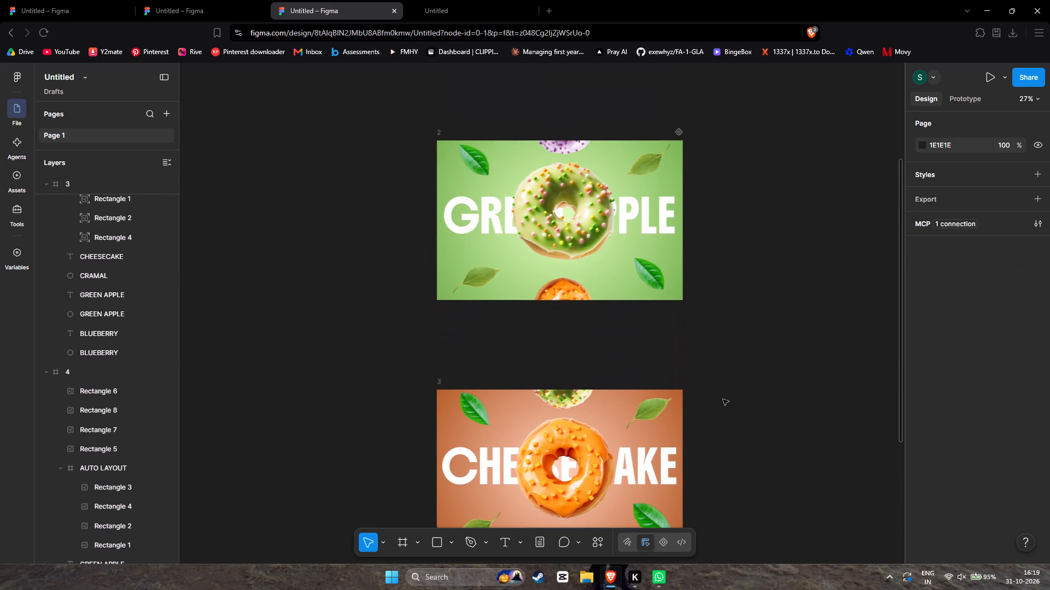
scroll(722, 399, up, 6)
scroll(722, 399, down, 5)
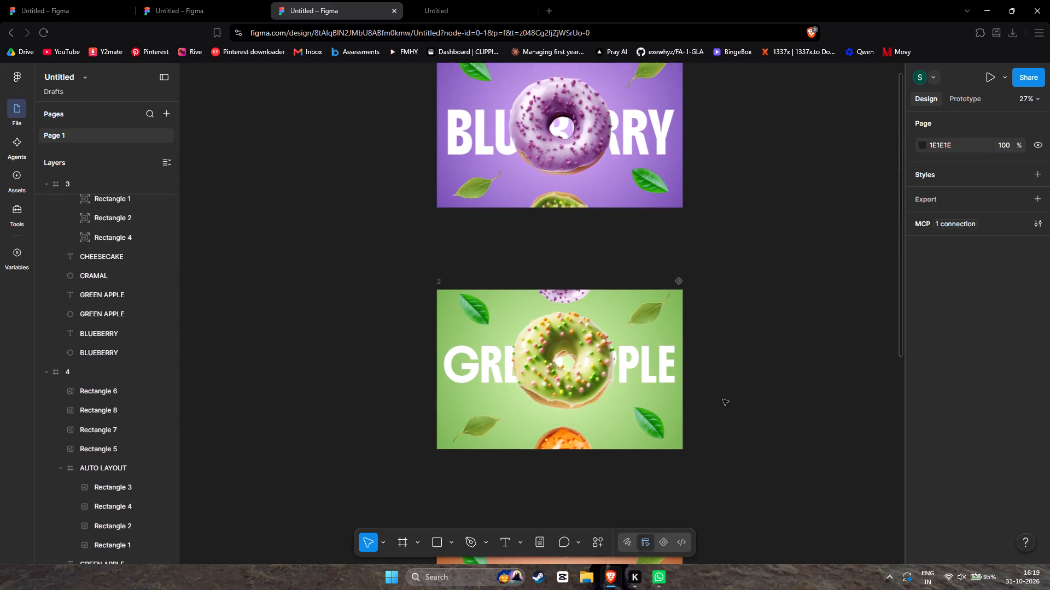
scroll(722, 399, down, 4)
scroll(722, 399, up, 2)
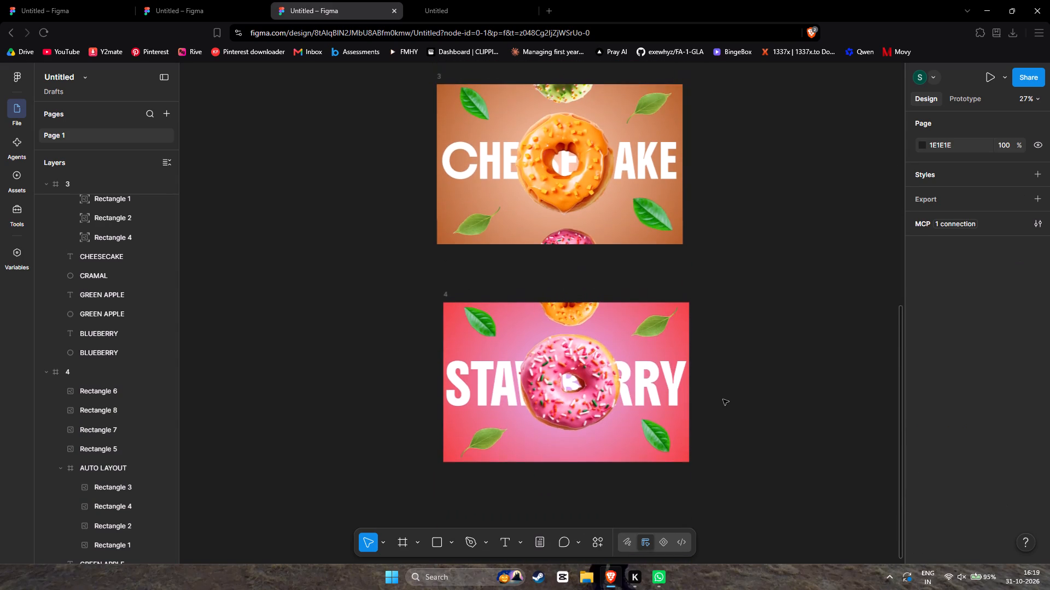
scroll(722, 399, up, 4)
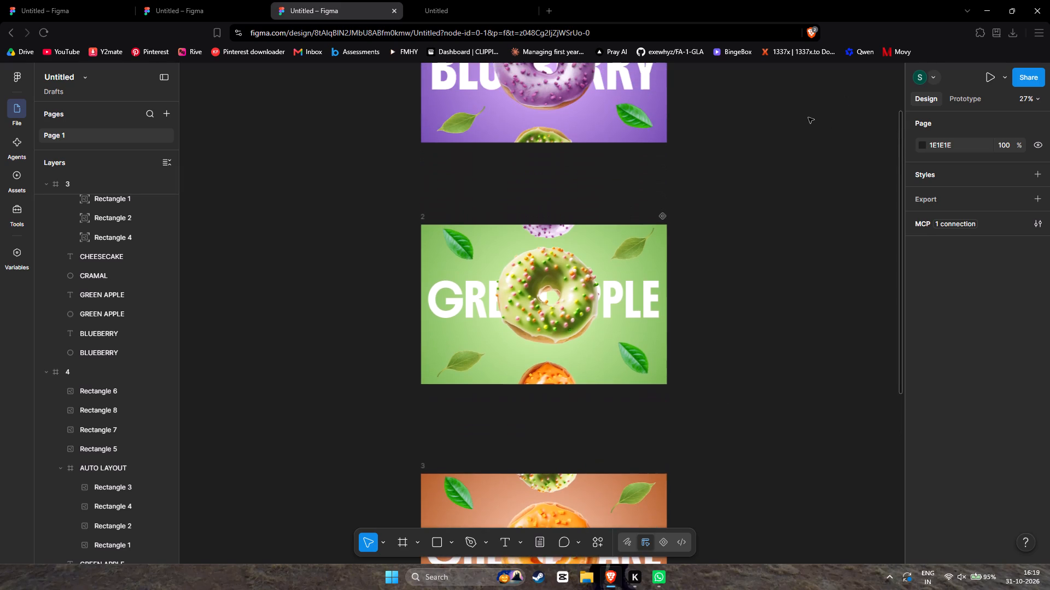
scroll(808, 117, up, 3)
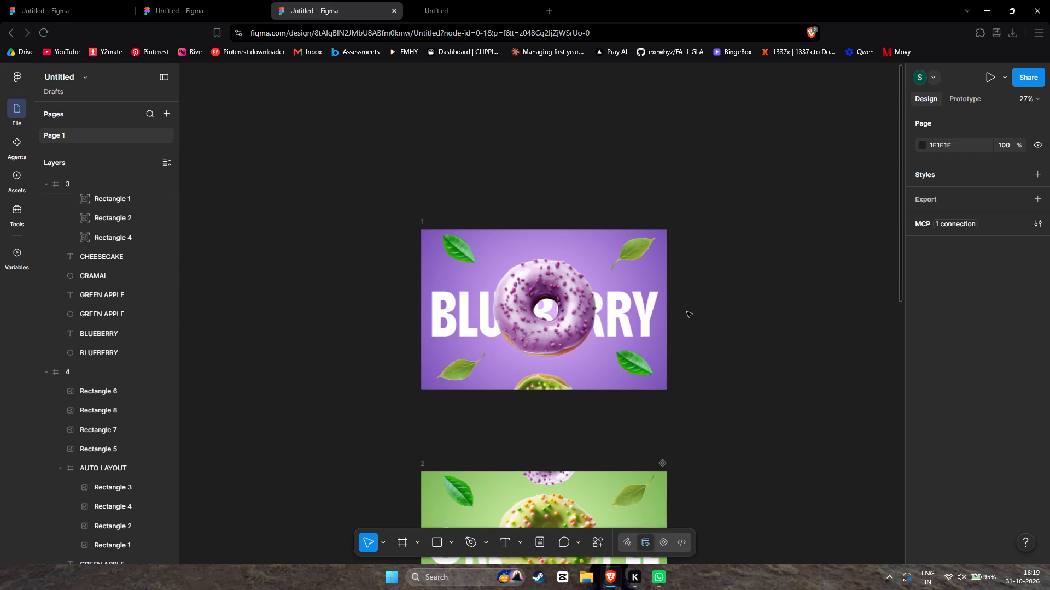
scroll(686, 311, down, 2)
scroll(606, 272, up, 1)
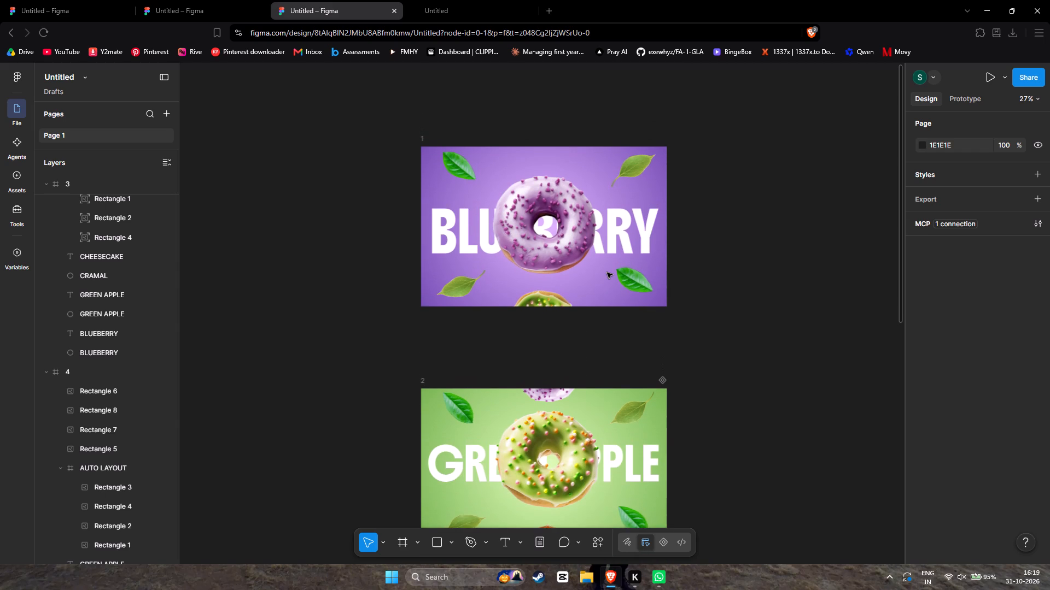
Examine frame 1 with the BLUEBERRY text and donut up close.
scroll(606, 272, up, 1)
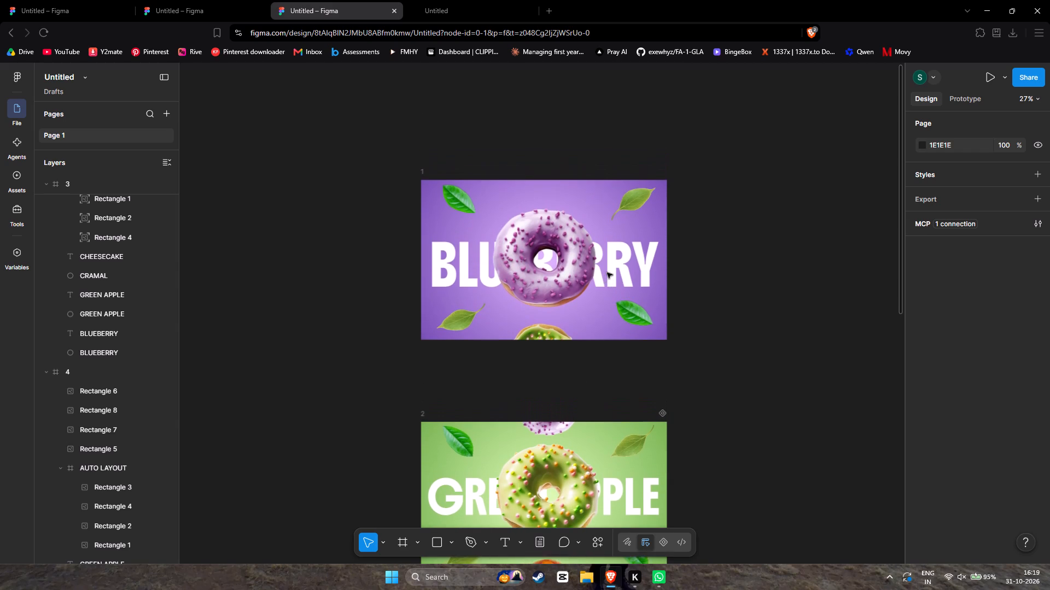
scroll(606, 272, up, 2)
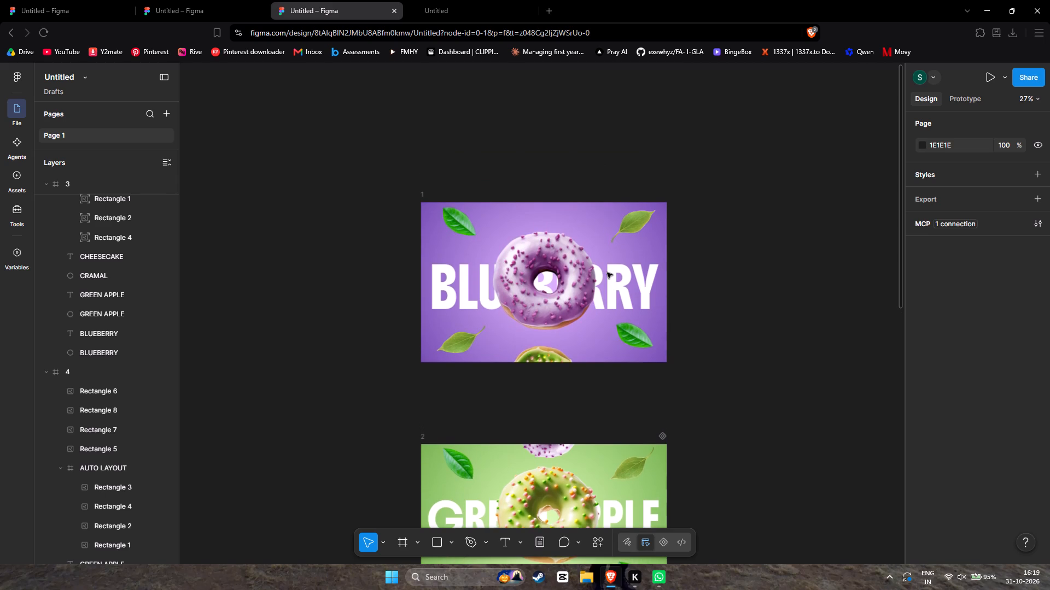
scroll(606, 272, up, 2)
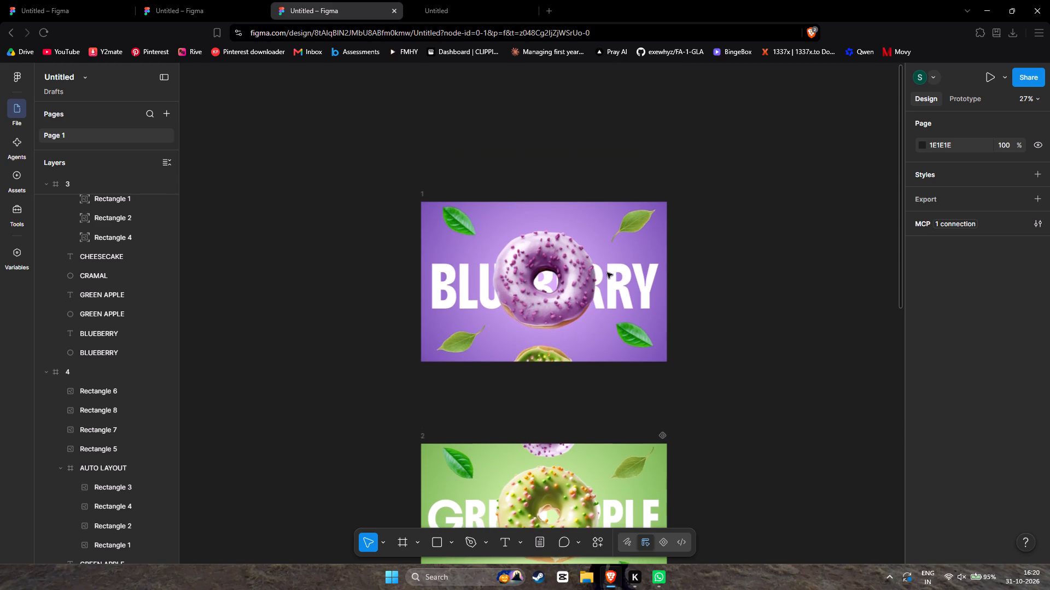
scroll(606, 272, up, 1)
scroll(606, 272, right, 1)
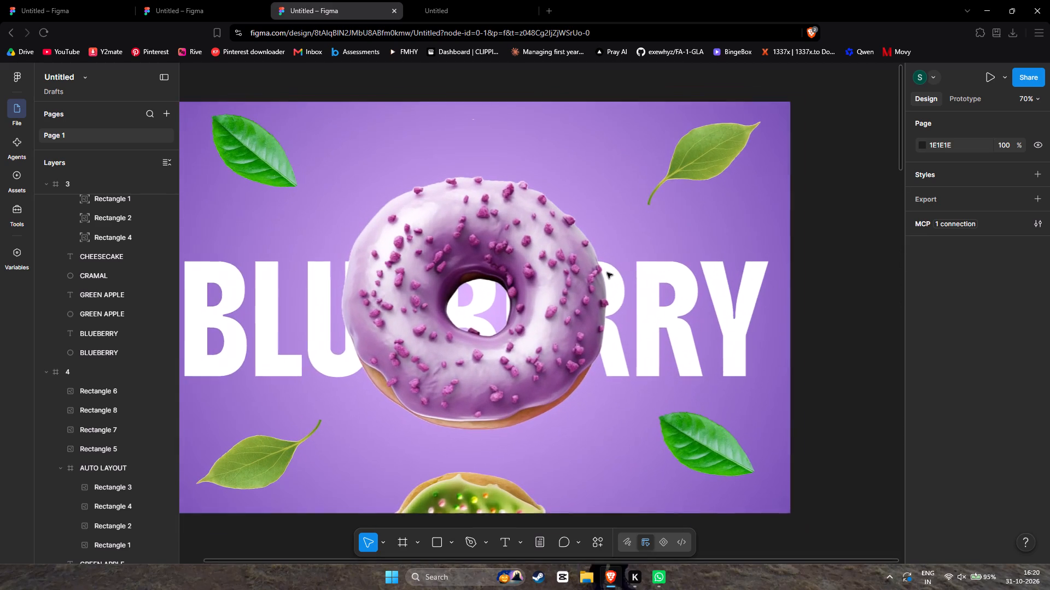
scroll(606, 272, right, 1)
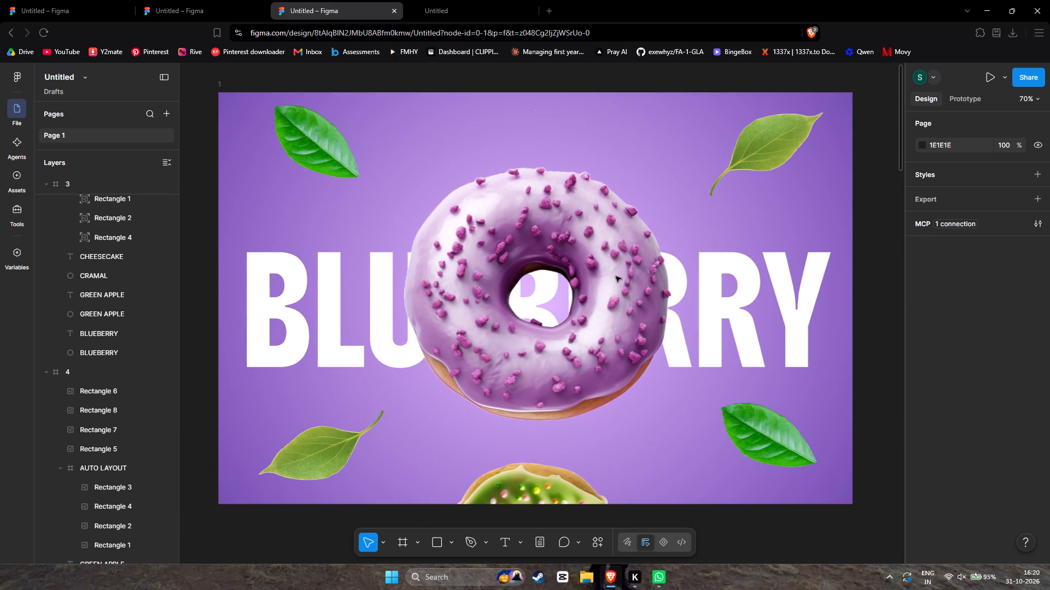
click(948, 471)
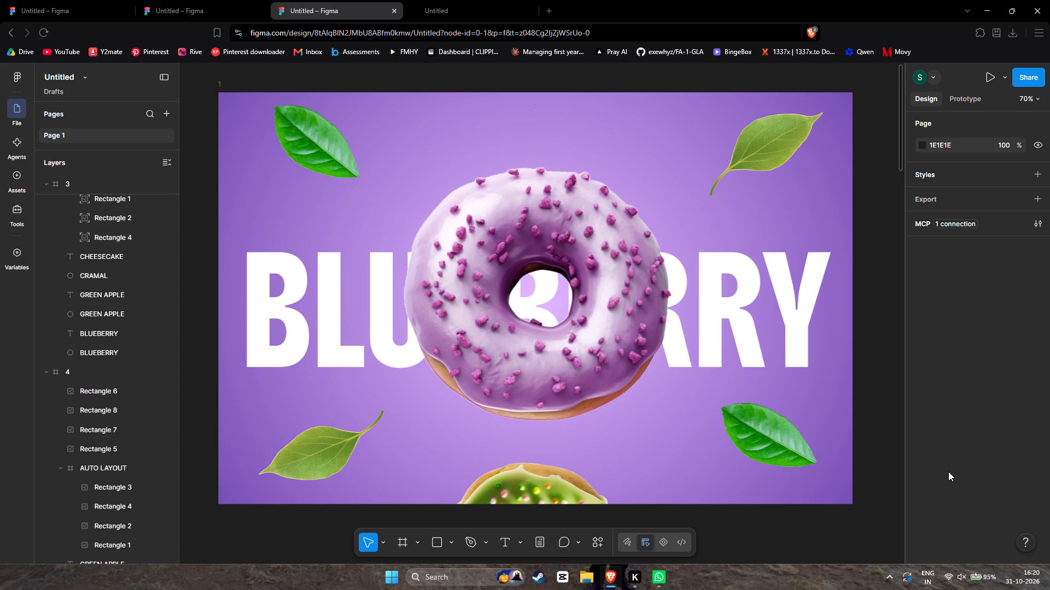
click(948, 471)
scroll(836, 455, left, 1)
scroll(836, 455, down, 1)
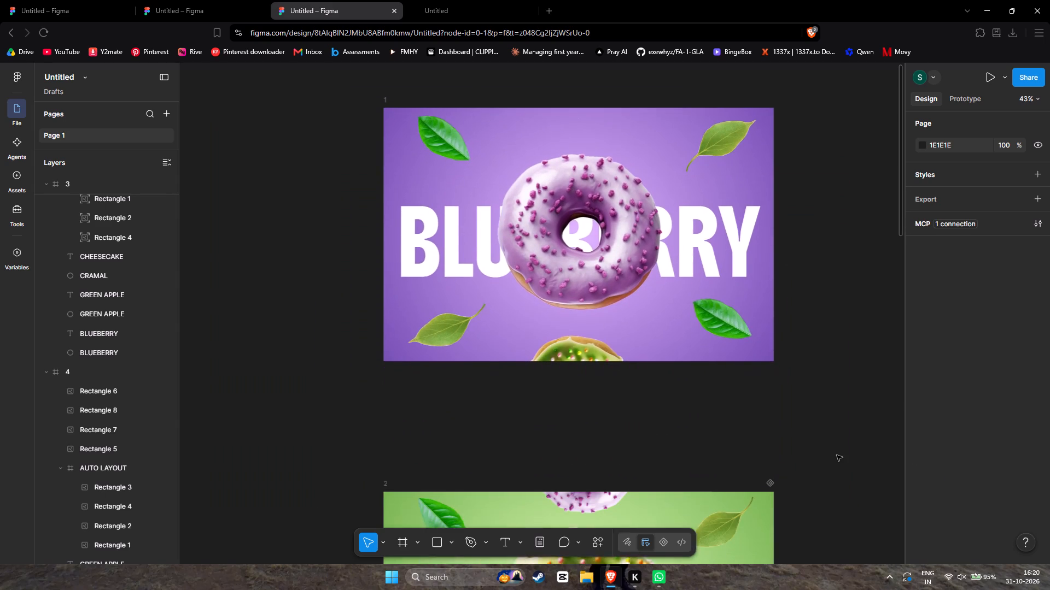
Present the prototype and advance through the GREEN APPLE frame to the CHEESECAKE frame.
click(987, 75)
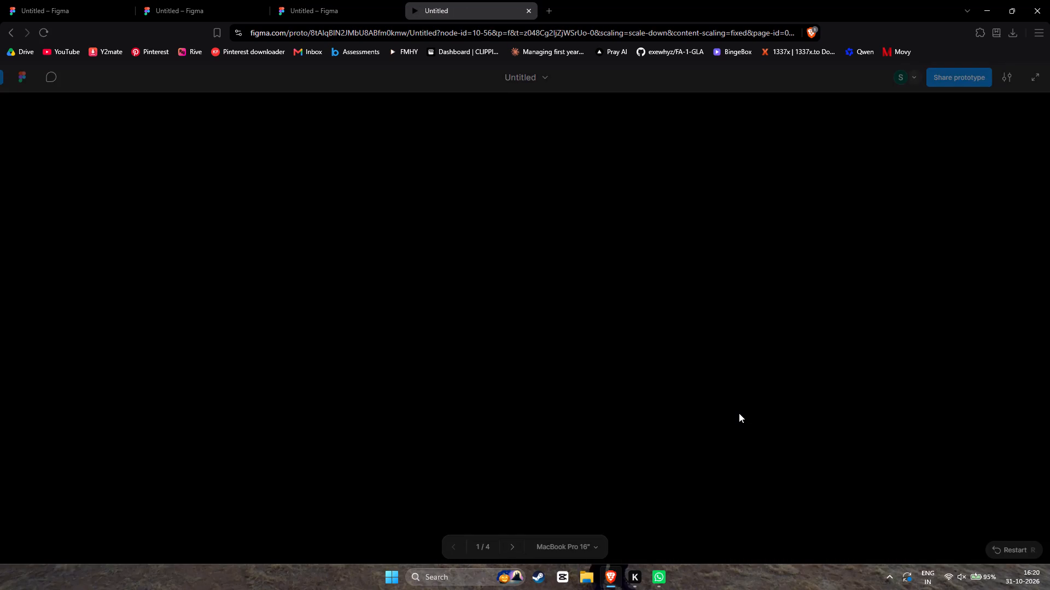
key(Right)
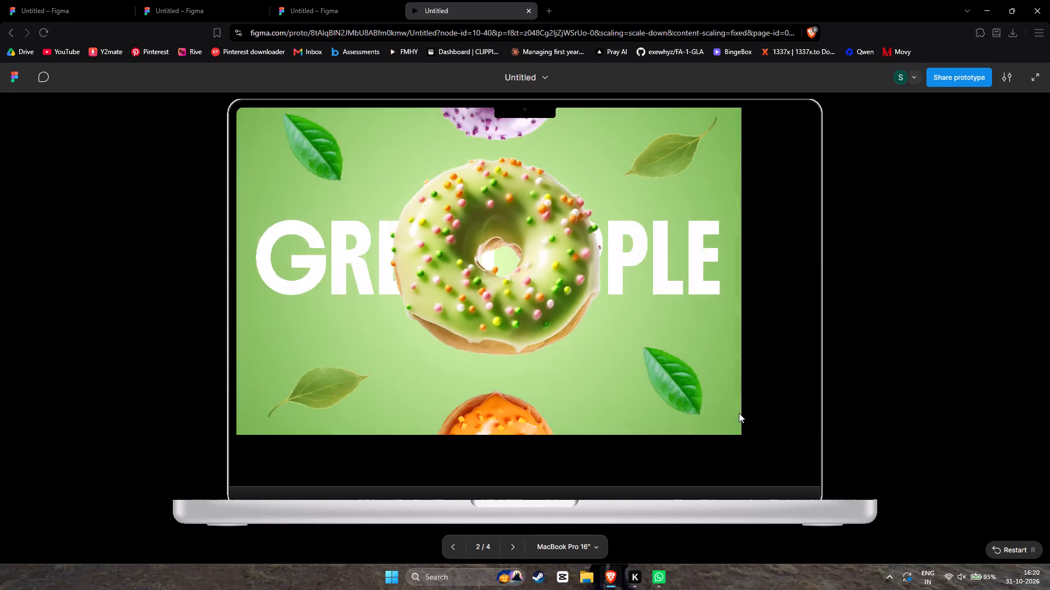
key(Right)
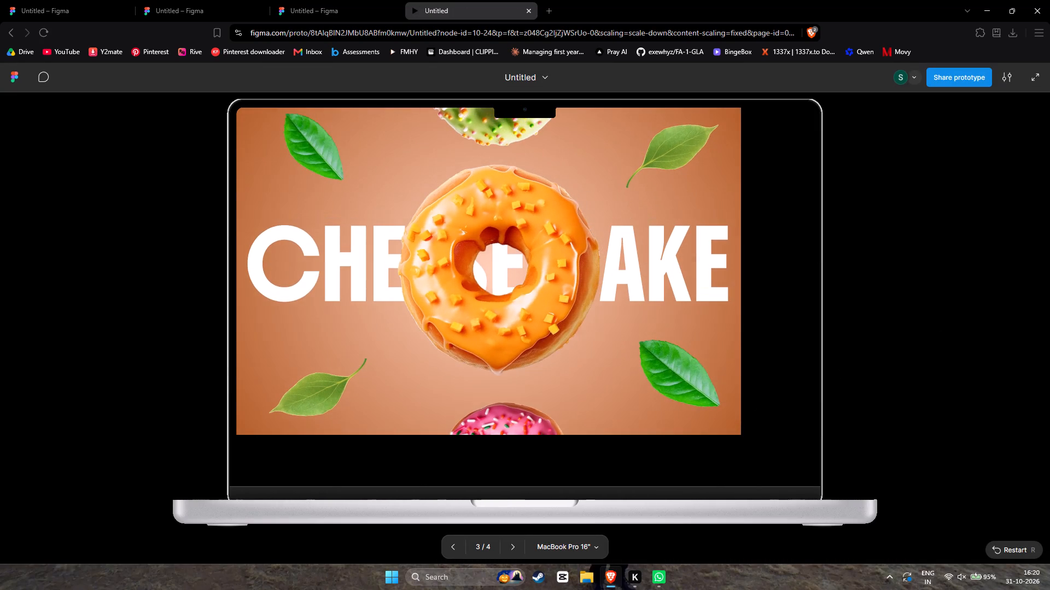
Switch the preview scaling to Responsive on the CHEESECAKE frame.
click(1007, 78)
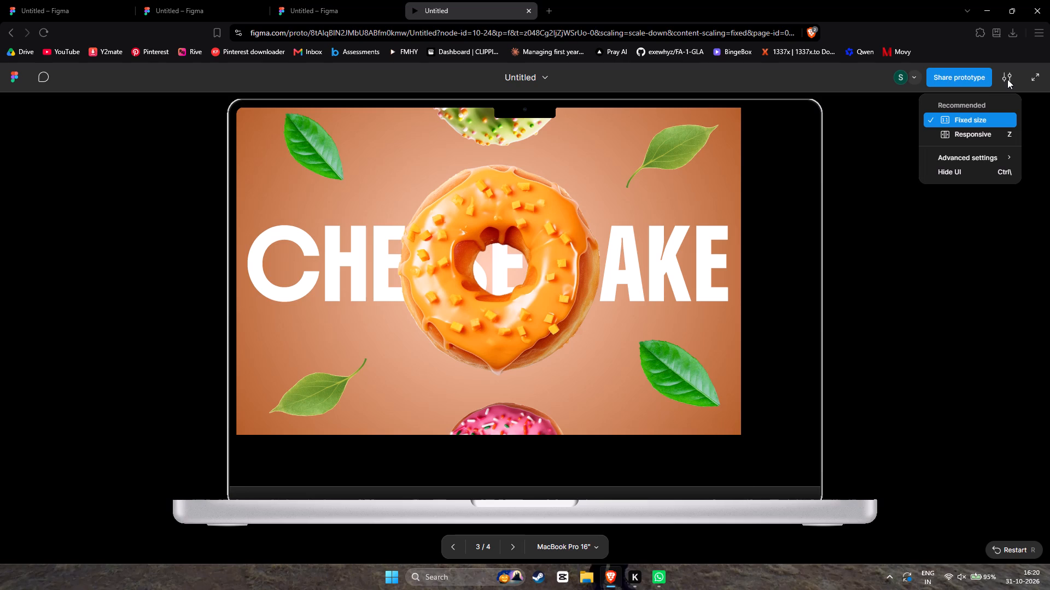
click(973, 136)
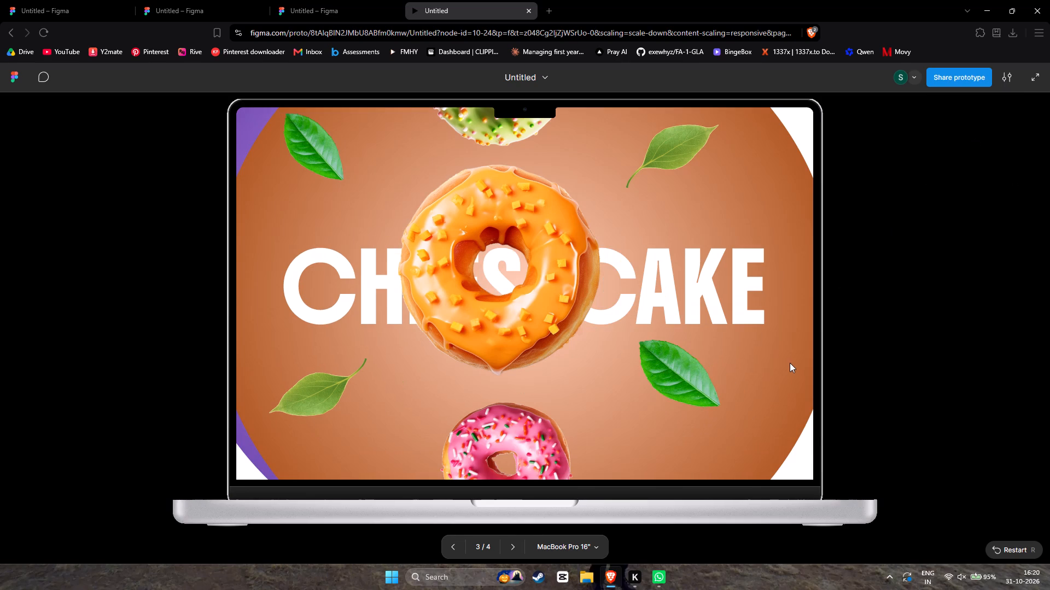
Advance the prototype preview to the STAWBERRY frame and return through CHEESECAKE to the GREEN APPLE frame to check the transitions.
key(Right)
key(Left)
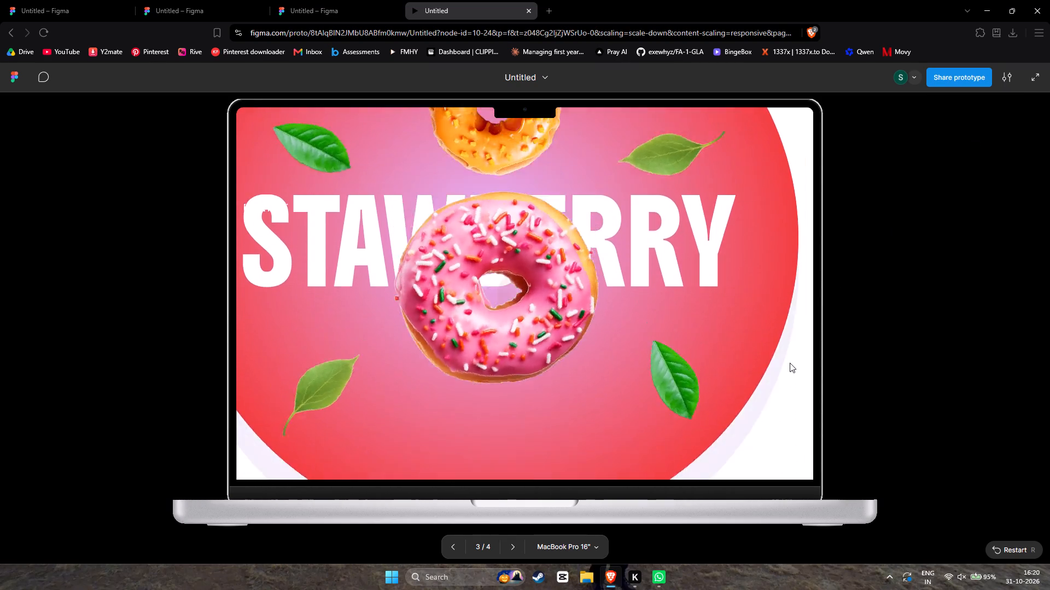
key(Left)
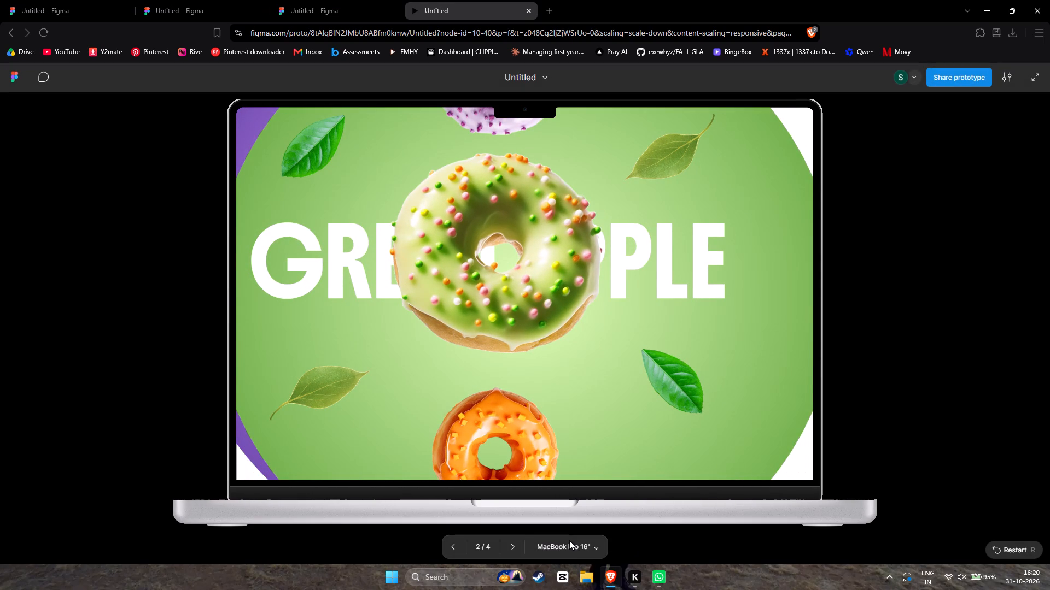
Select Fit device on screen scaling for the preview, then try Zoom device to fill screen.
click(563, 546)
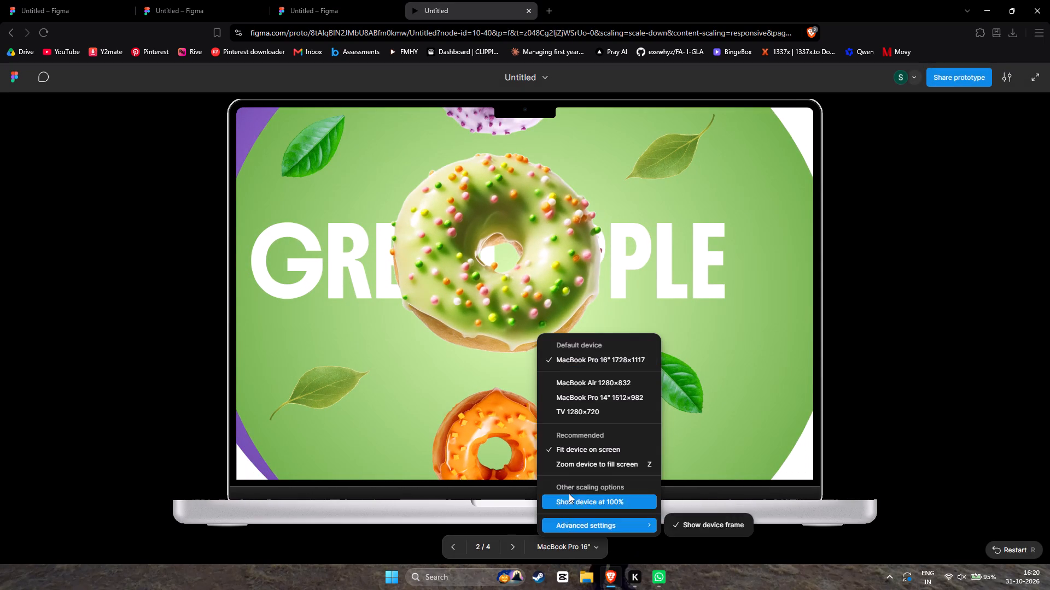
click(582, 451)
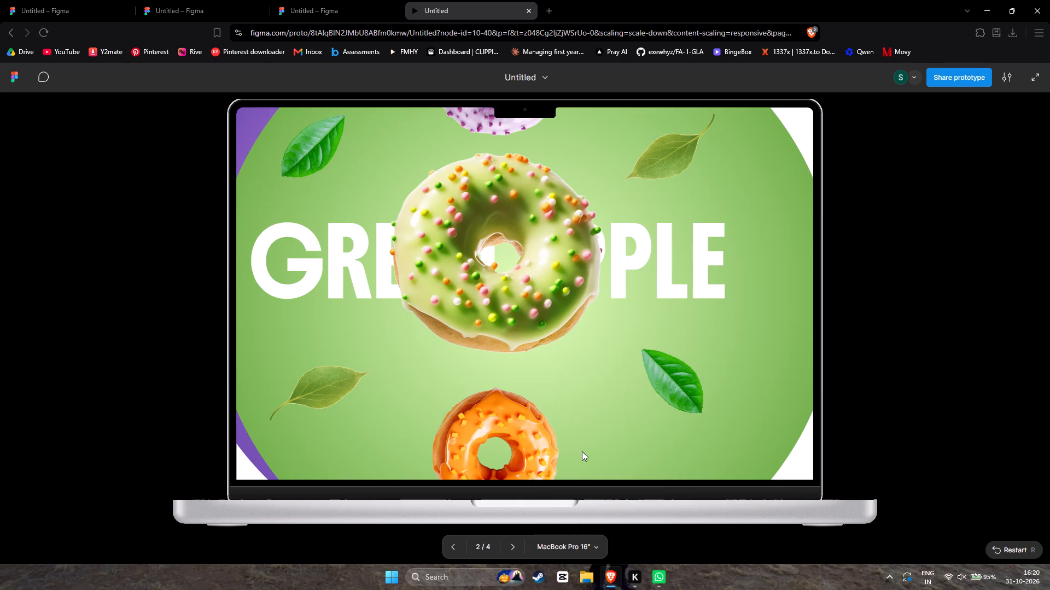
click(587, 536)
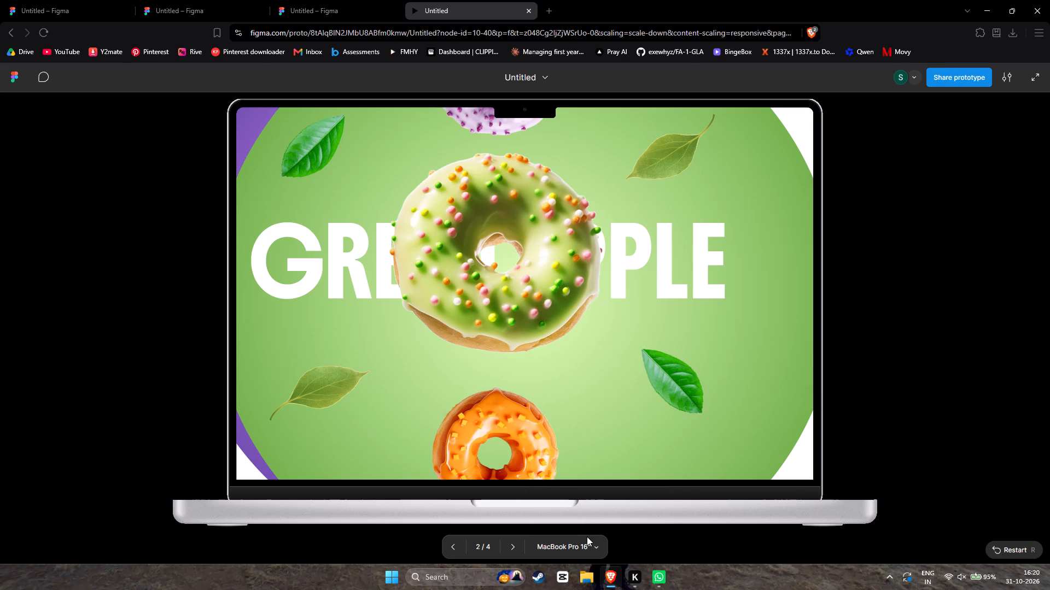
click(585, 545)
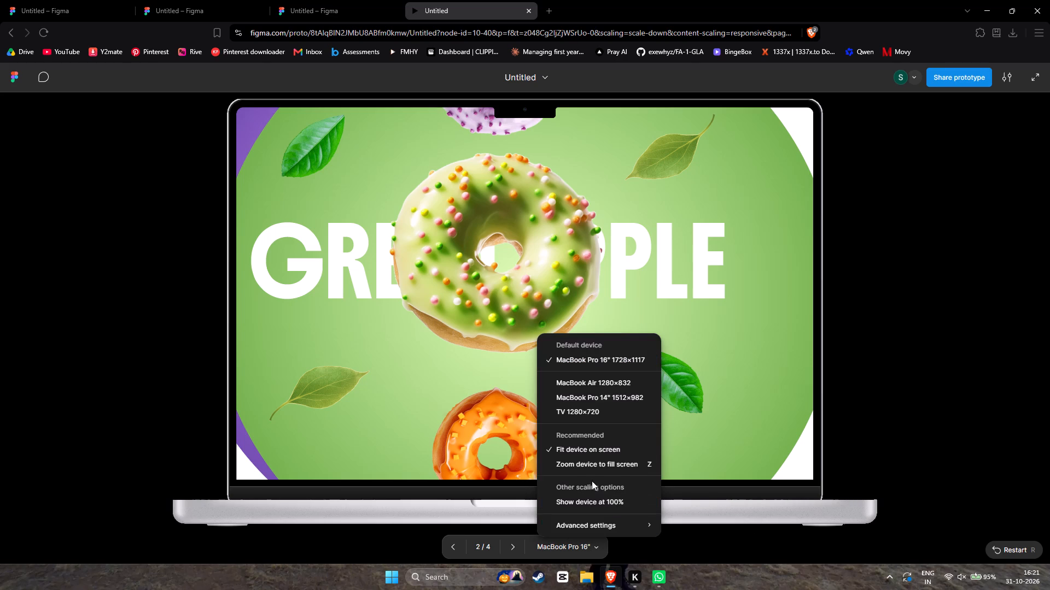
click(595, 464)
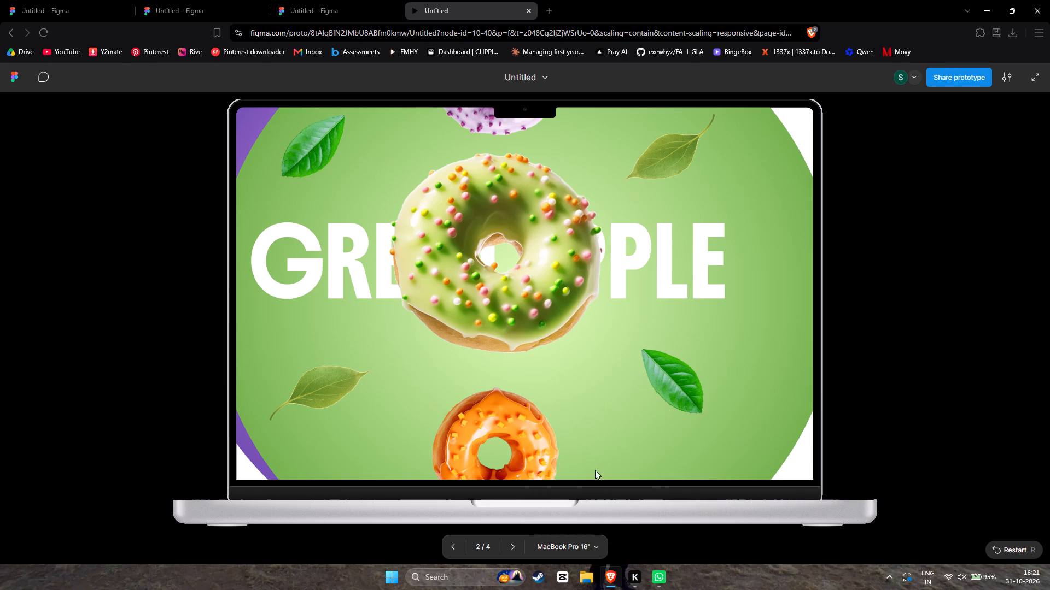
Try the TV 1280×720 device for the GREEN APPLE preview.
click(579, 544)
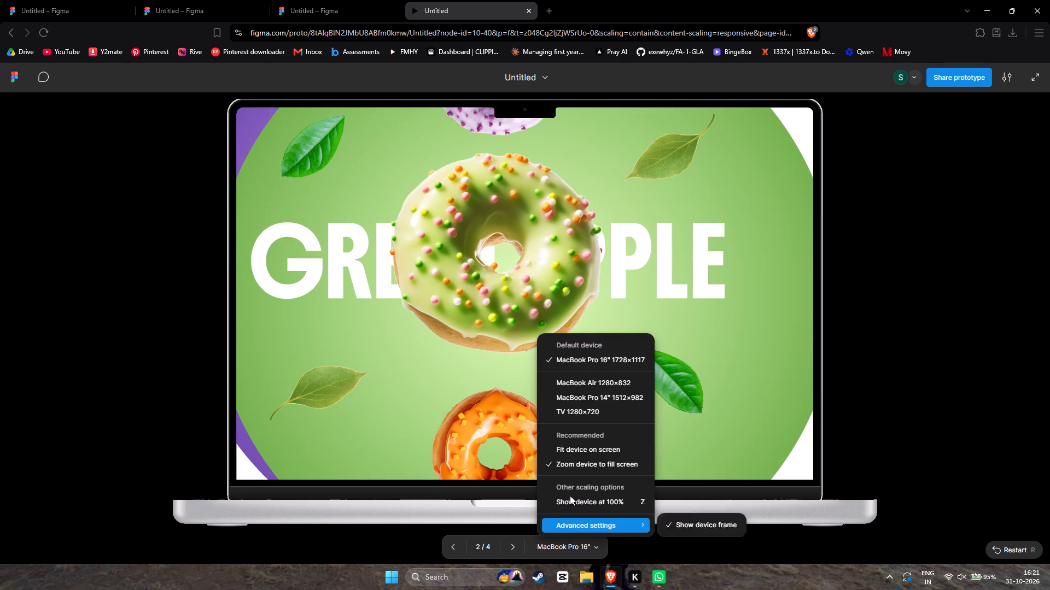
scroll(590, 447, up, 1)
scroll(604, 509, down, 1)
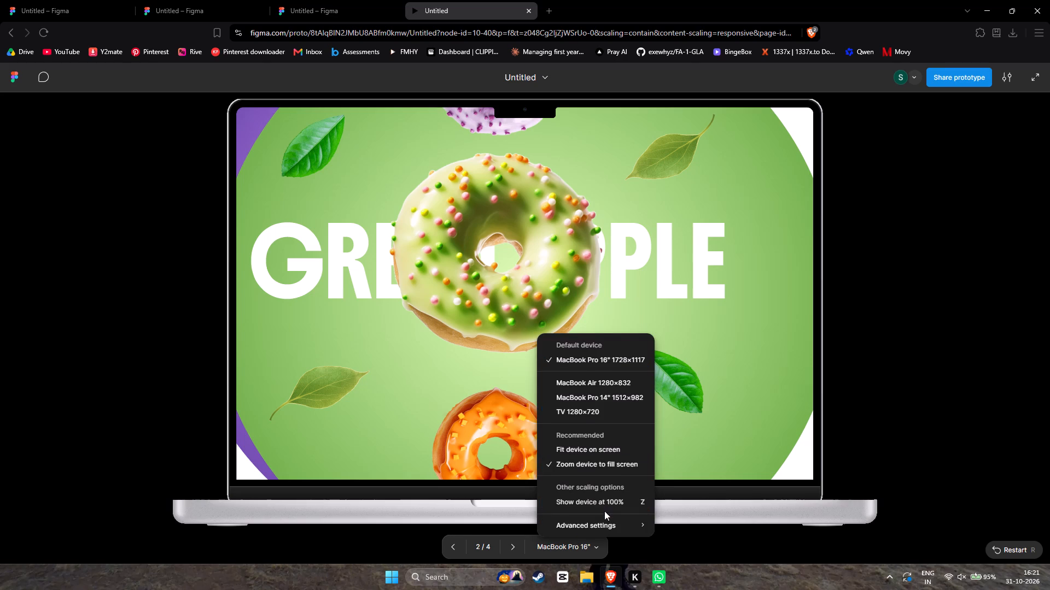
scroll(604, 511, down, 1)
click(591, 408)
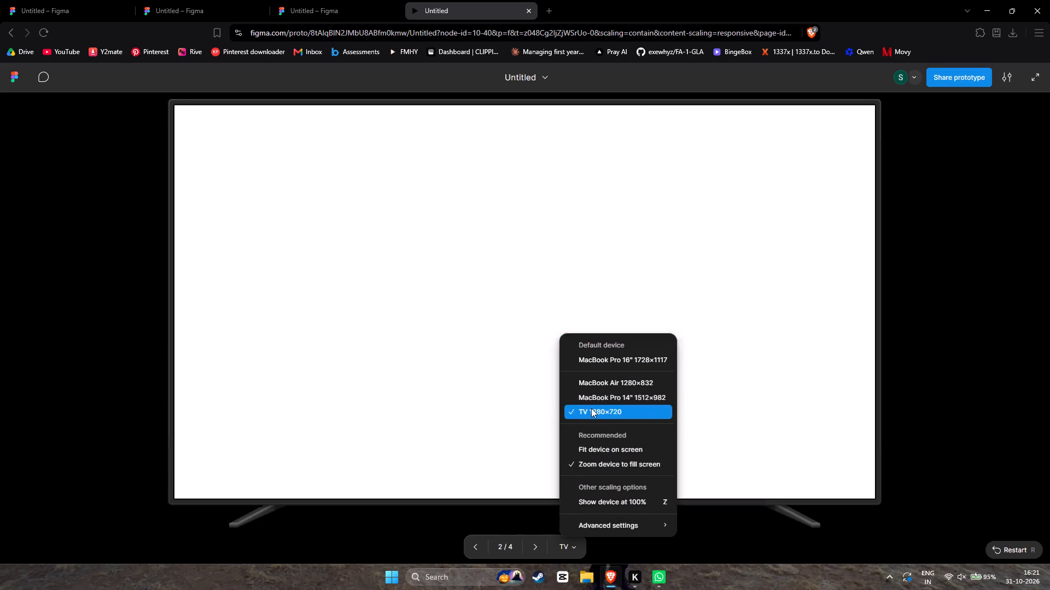
Examine how the edges, text and donuts of the GREEN APPLE frame fit within the TV preview.
scroll(573, 393, down, 1)
scroll(573, 393, left, 1)
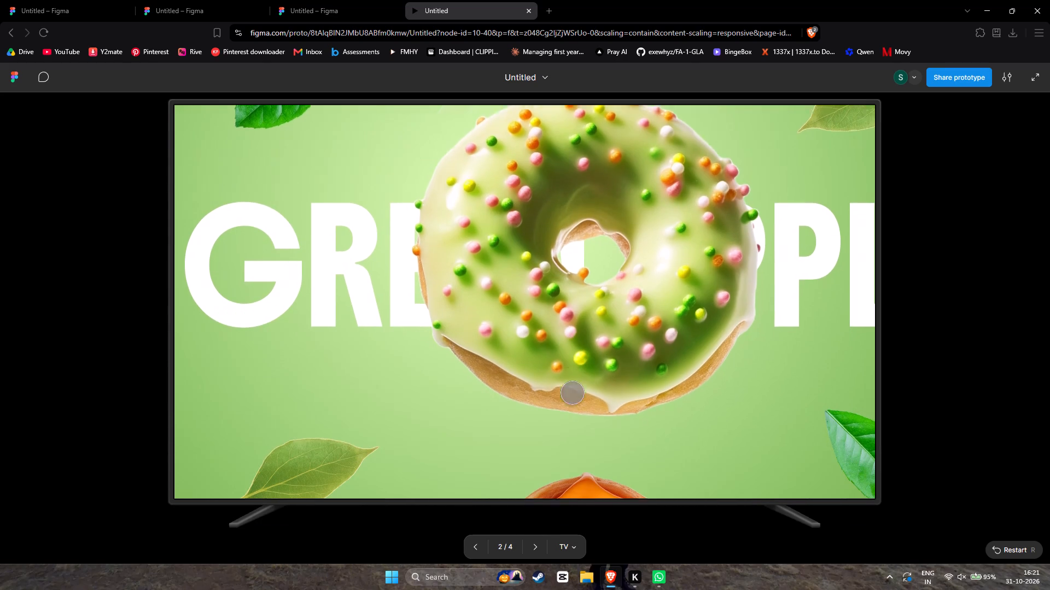
scroll(573, 393, left, 1)
scroll(573, 393, up, 3)
scroll(573, 393, down, 2)
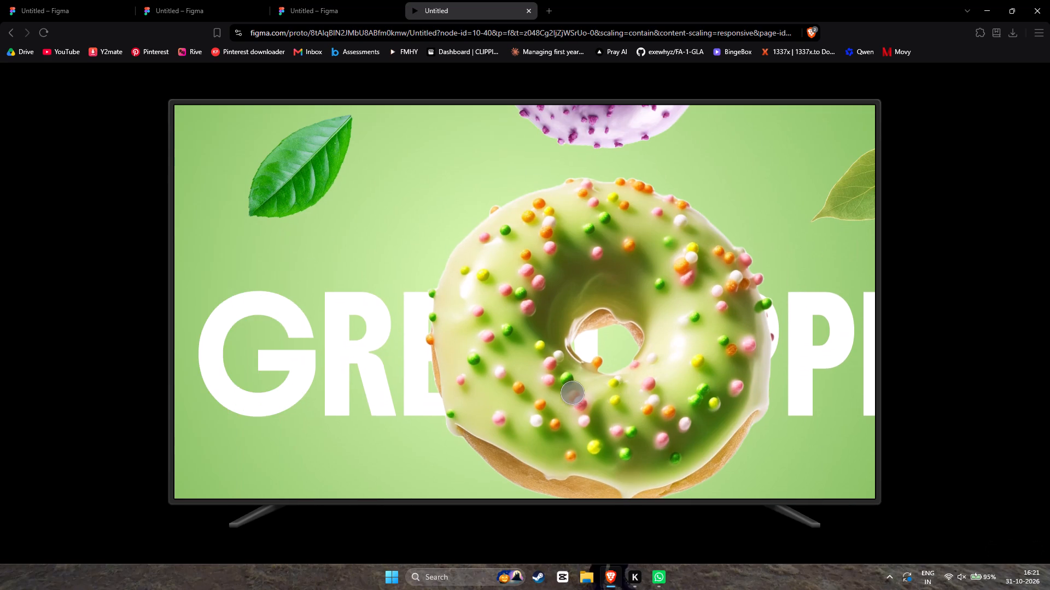
scroll(573, 393, down, 3)
scroll(573, 393, up, 5)
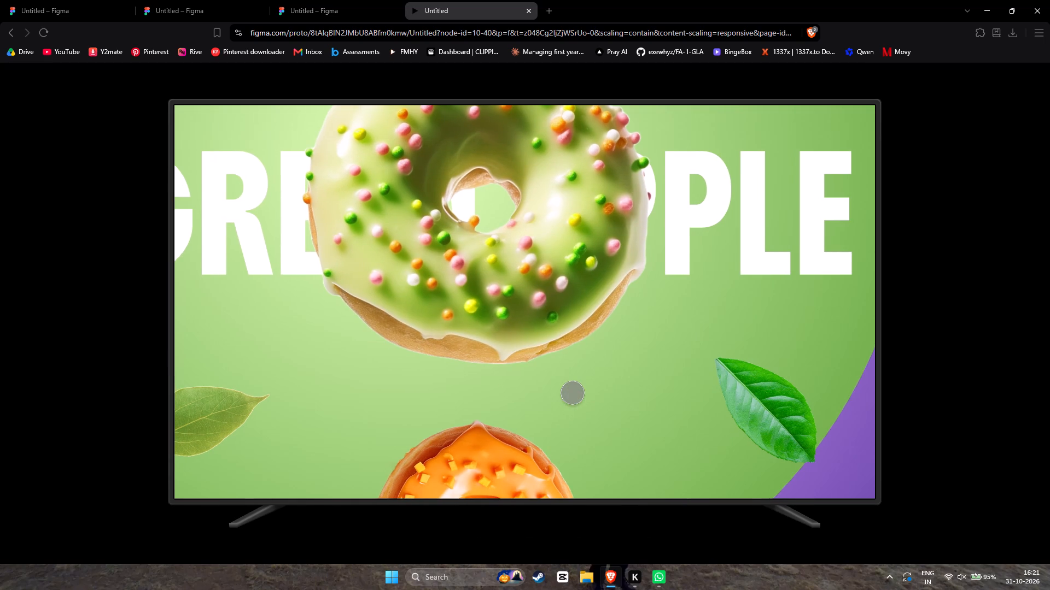
scroll(573, 393, up, 3)
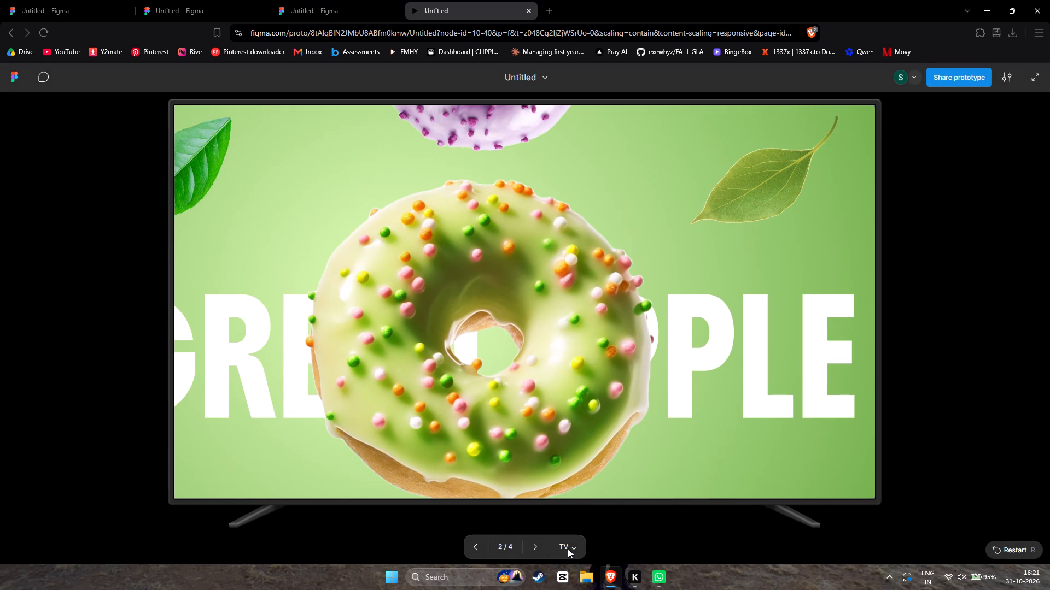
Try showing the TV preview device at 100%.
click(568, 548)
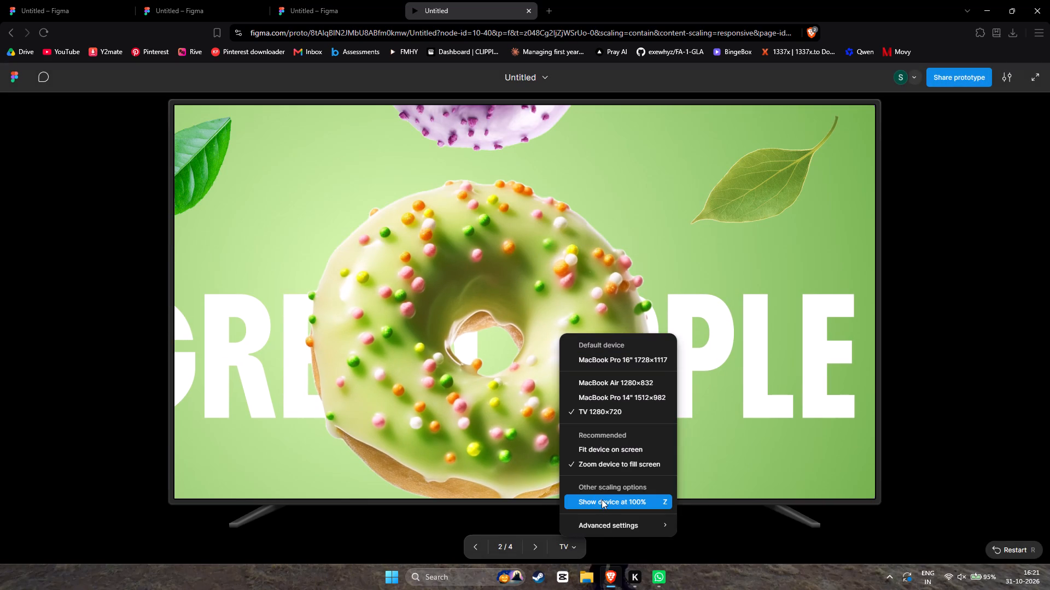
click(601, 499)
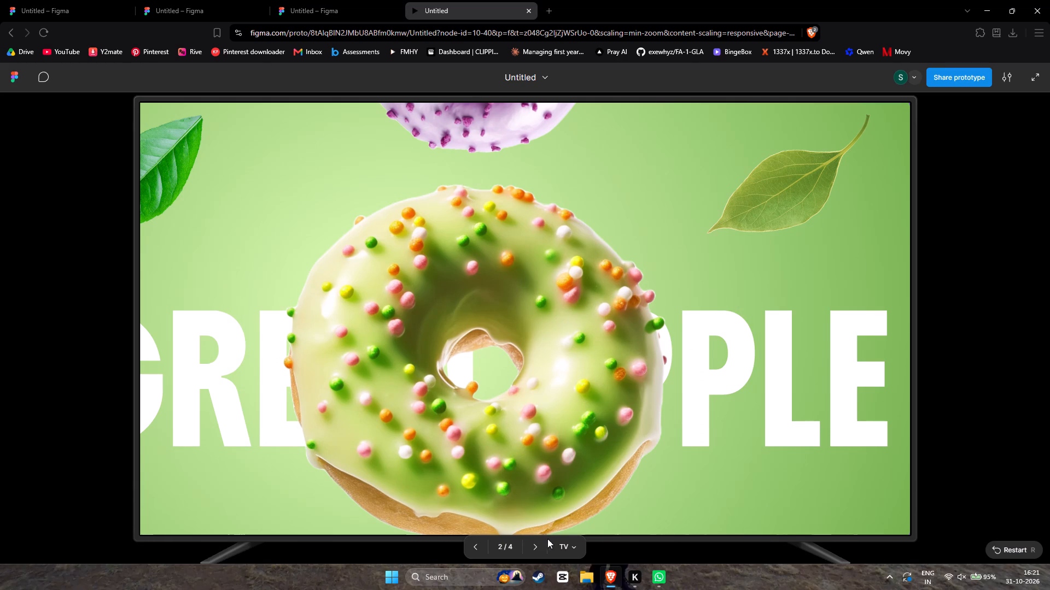
Try the MacBook Air 1280×832 device, then set the preview device to MacBook Pro 14" 1512×982.
click(563, 543)
click(583, 380)
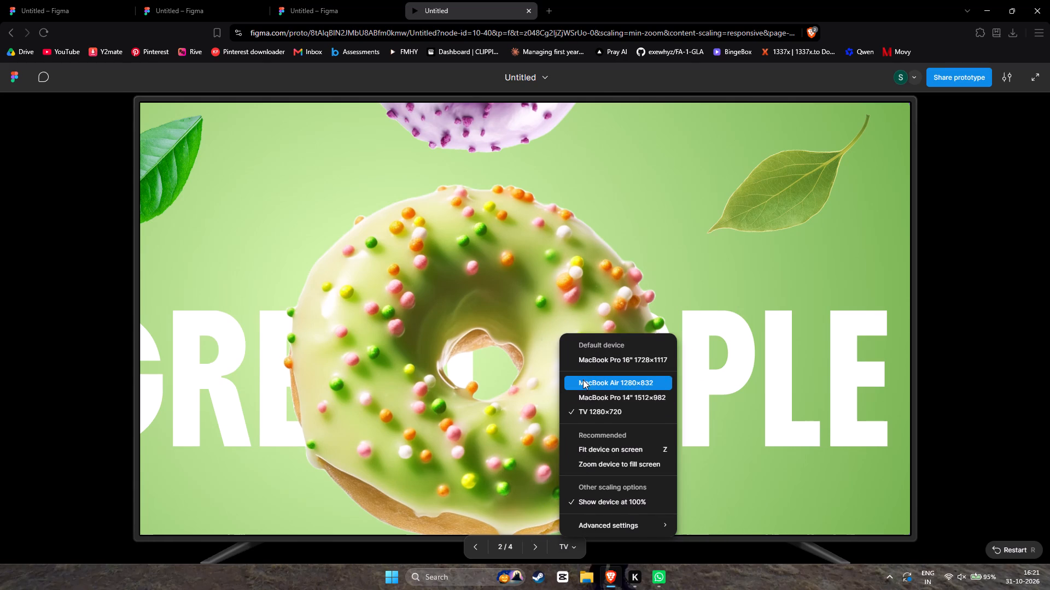
click(565, 540)
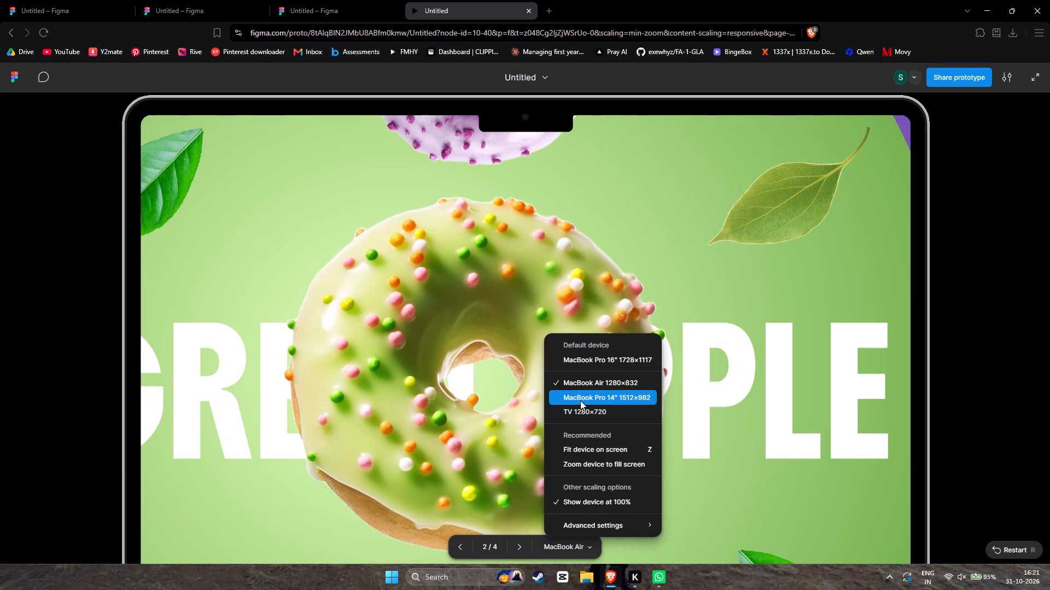
click(580, 400)
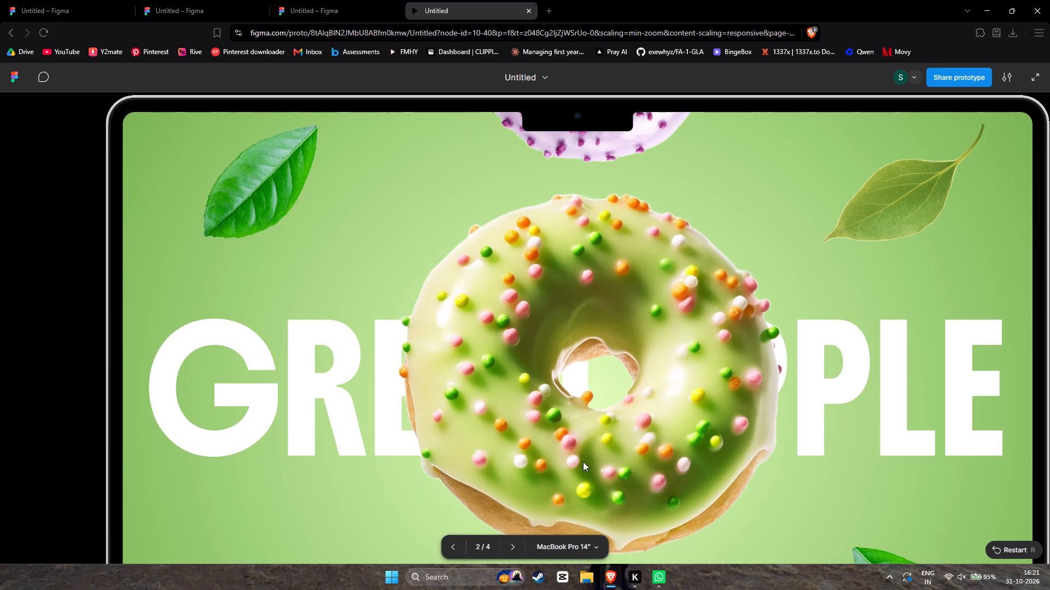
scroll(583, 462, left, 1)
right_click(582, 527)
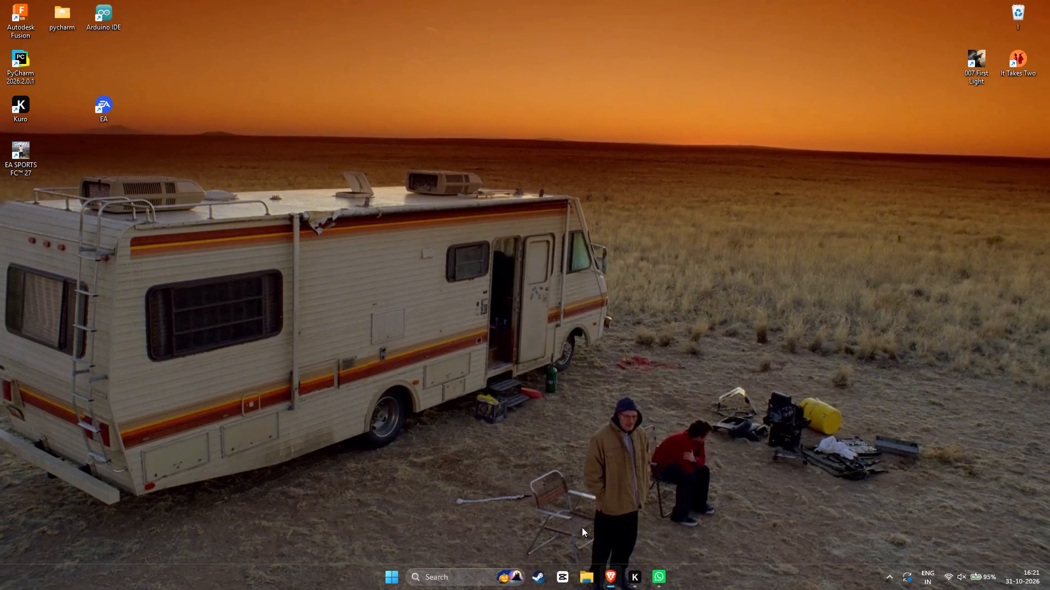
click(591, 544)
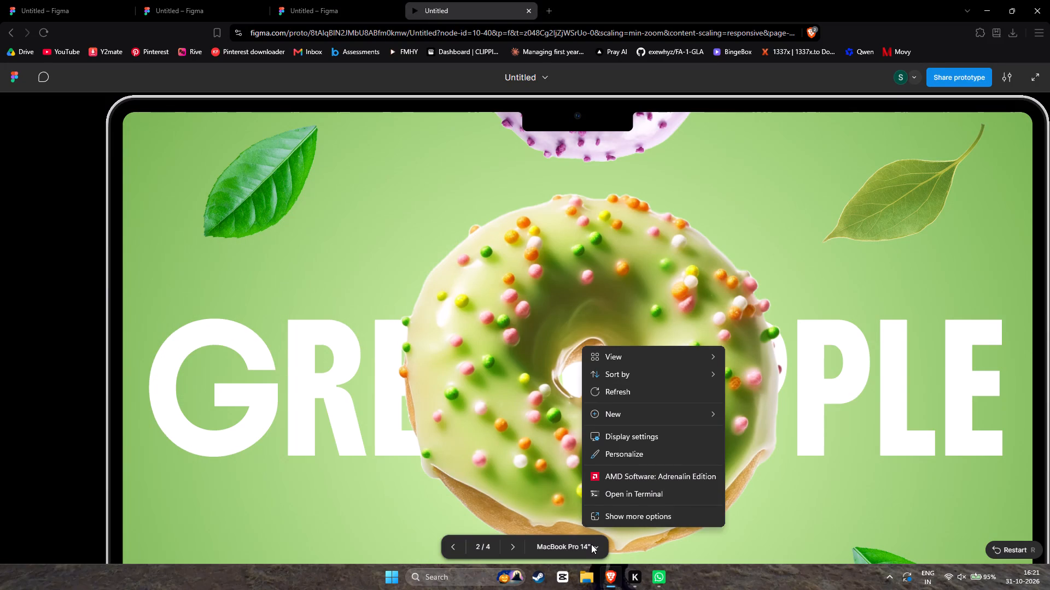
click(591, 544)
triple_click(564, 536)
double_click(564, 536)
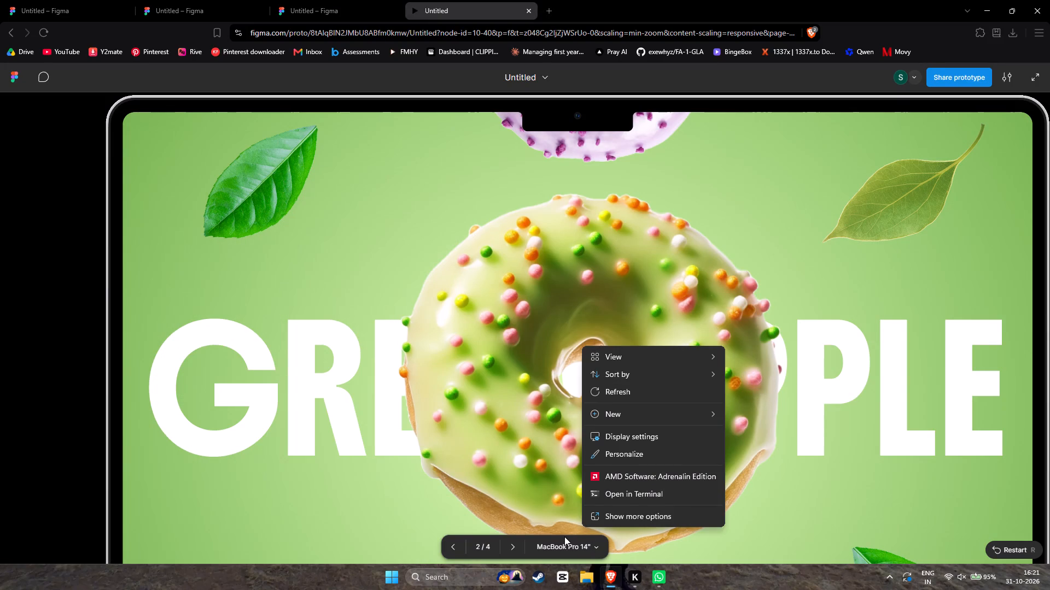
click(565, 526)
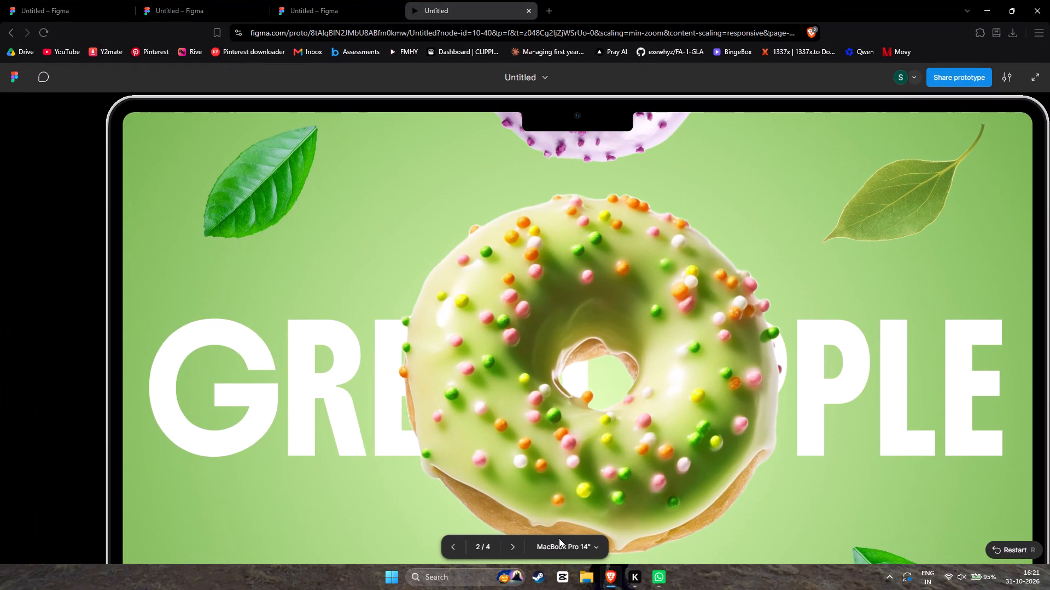
Hide the device frame around the MacBook Pro 14" preview.
click(559, 538)
click(567, 547)
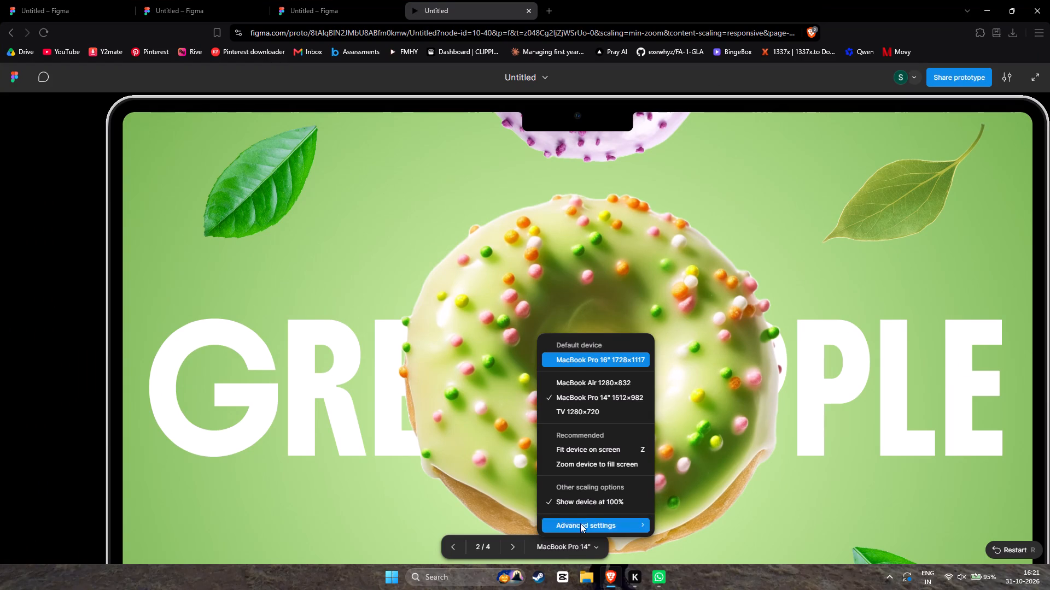
click(581, 521)
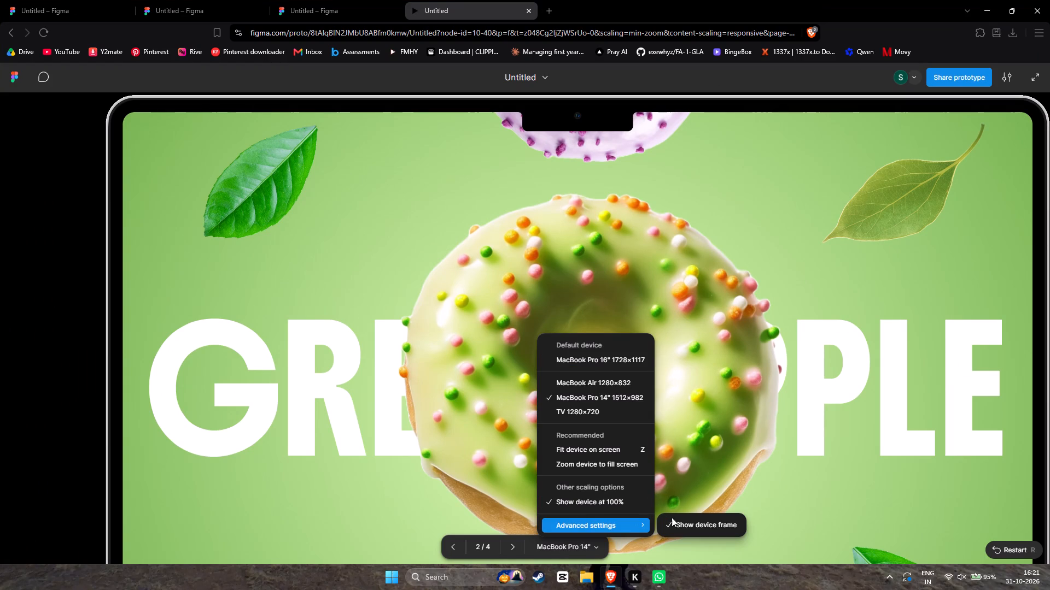
click(675, 522)
scroll(609, 456, left, 2)
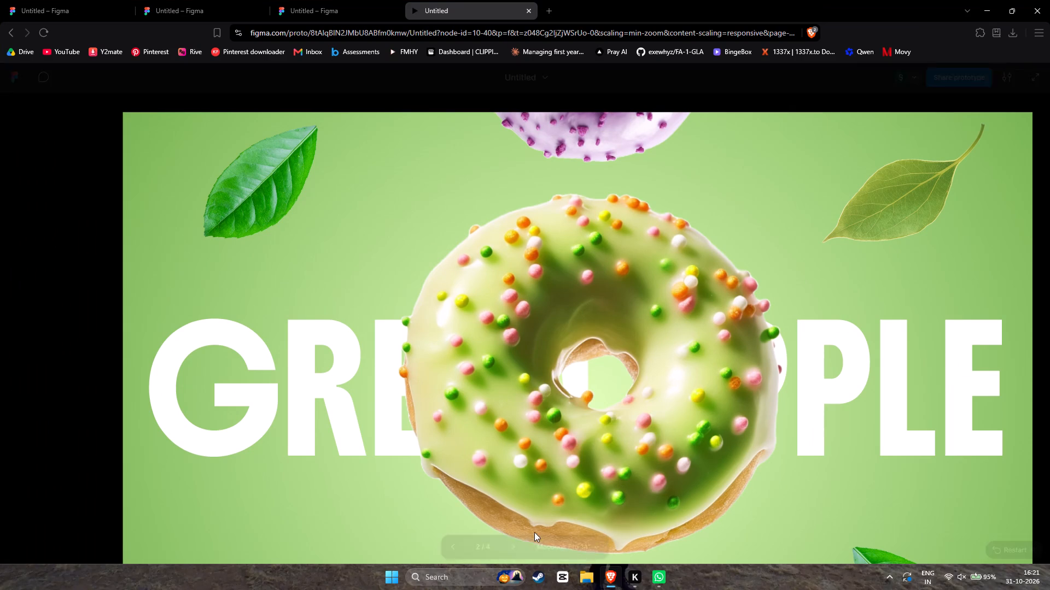
Set the frameless preview to Zoom device to fill screen, comparing it with Fit device on screen.
click(541, 545)
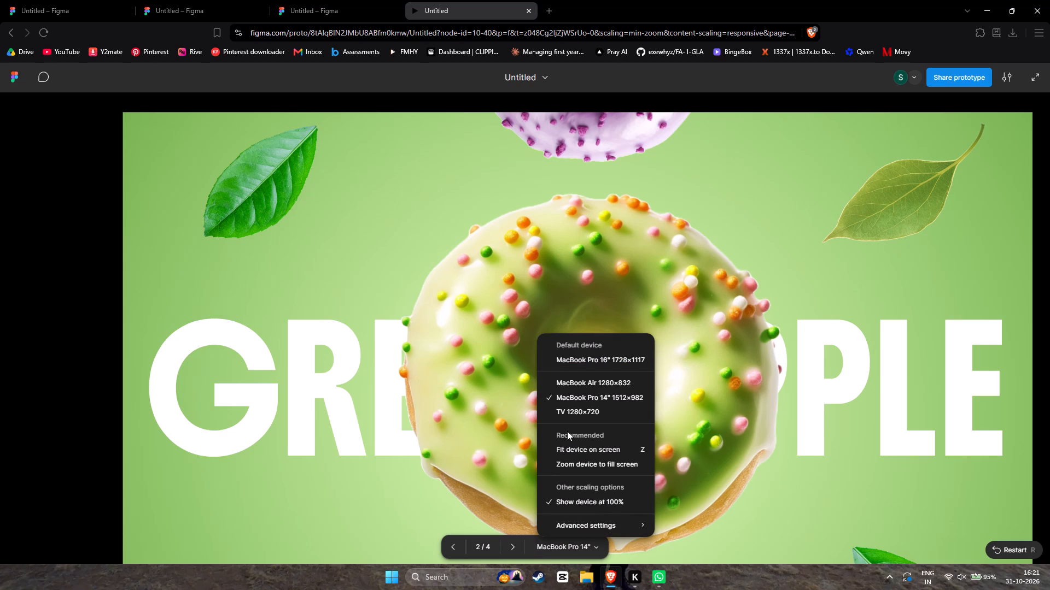
click(570, 463)
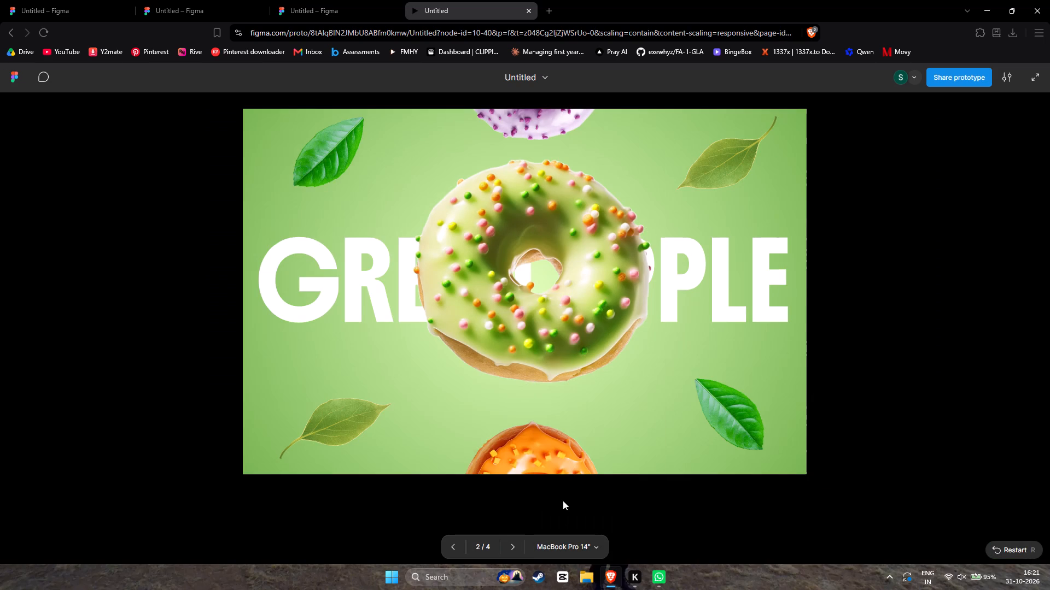
click(564, 544)
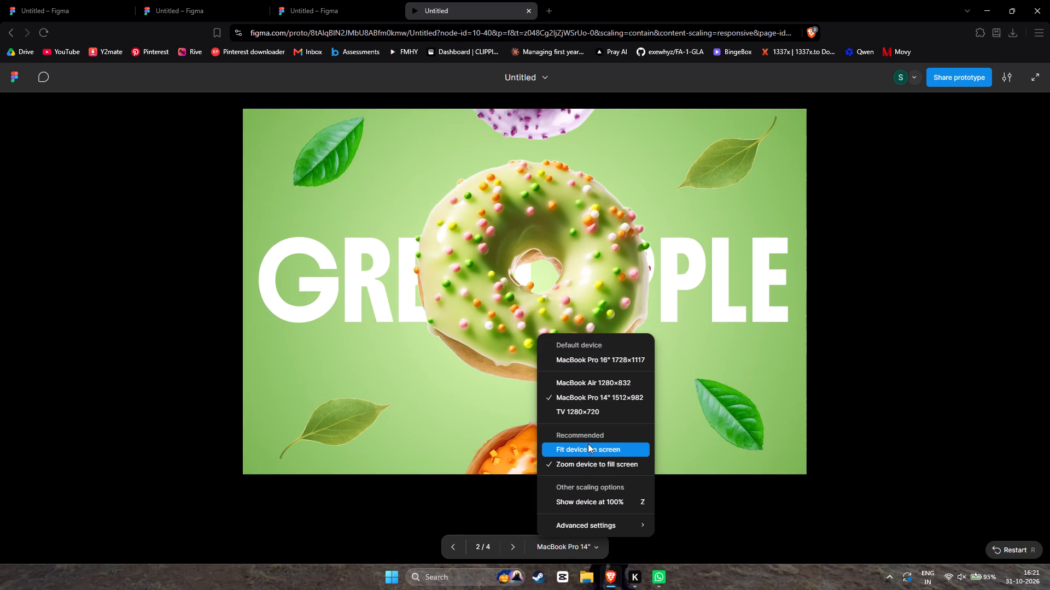
click(585, 447)
click(576, 542)
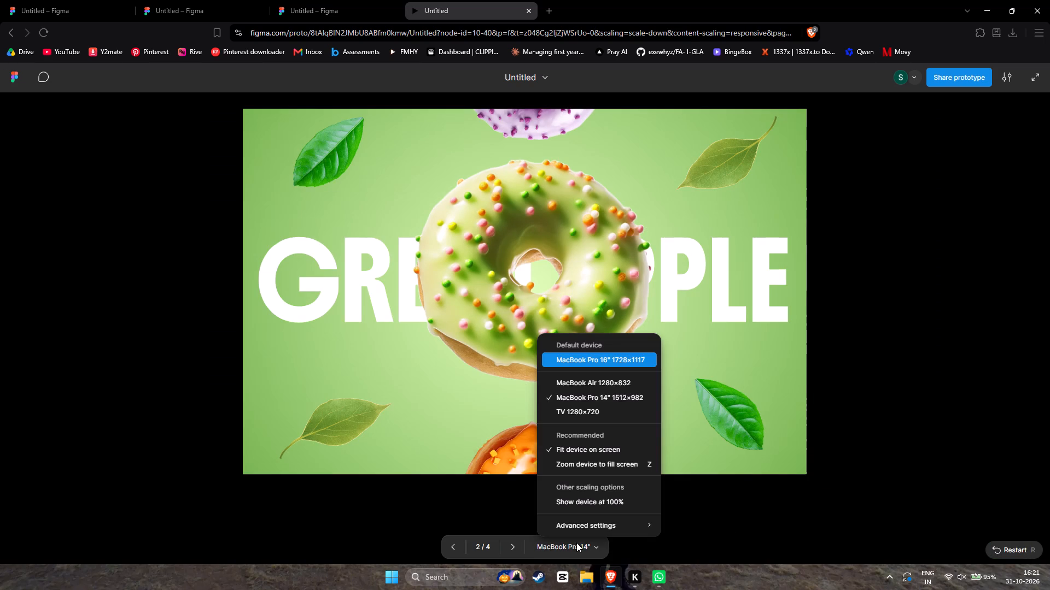
click(586, 467)
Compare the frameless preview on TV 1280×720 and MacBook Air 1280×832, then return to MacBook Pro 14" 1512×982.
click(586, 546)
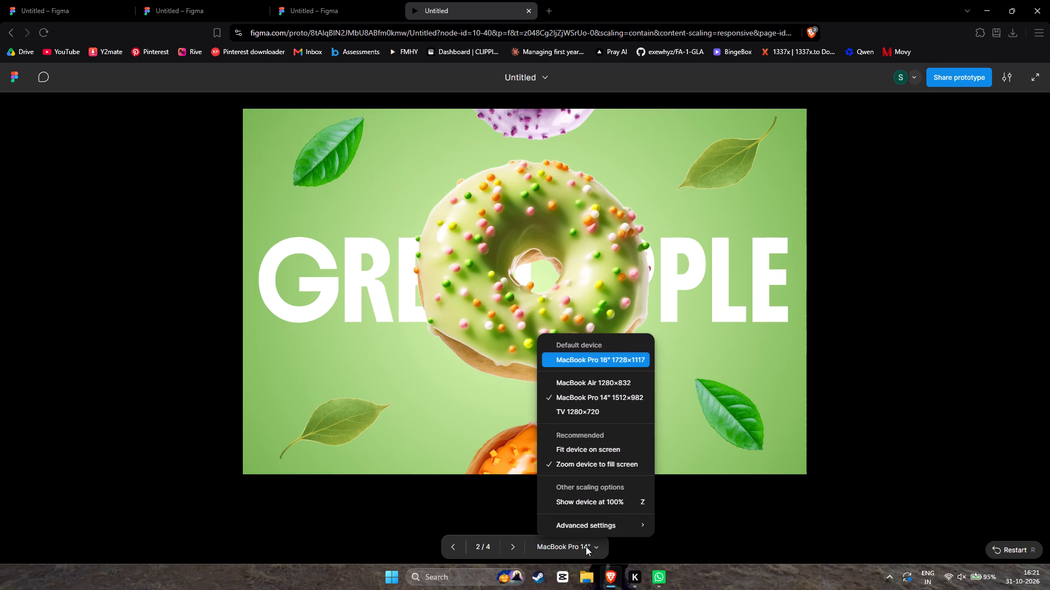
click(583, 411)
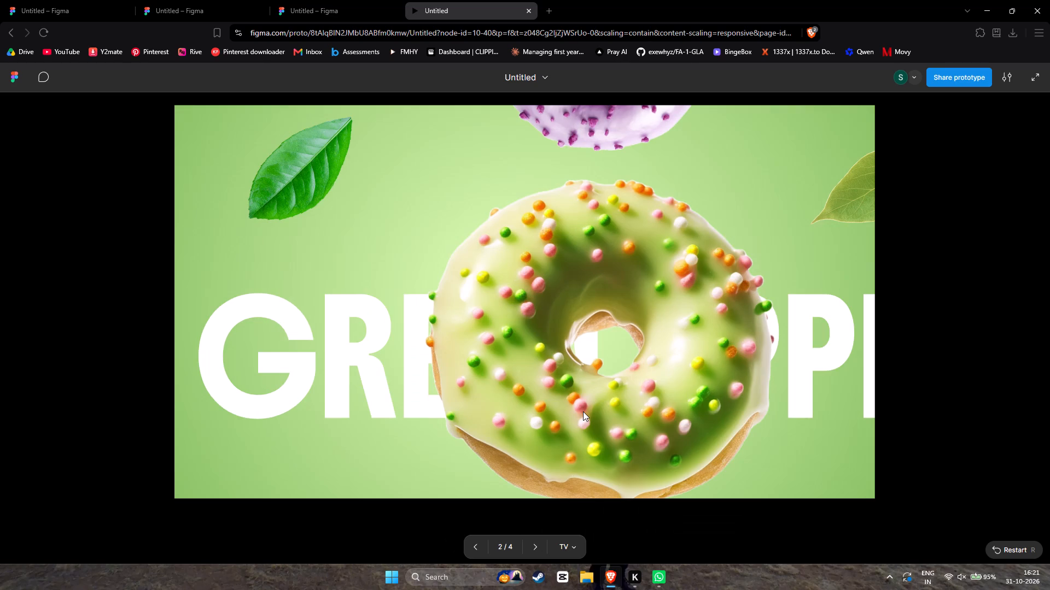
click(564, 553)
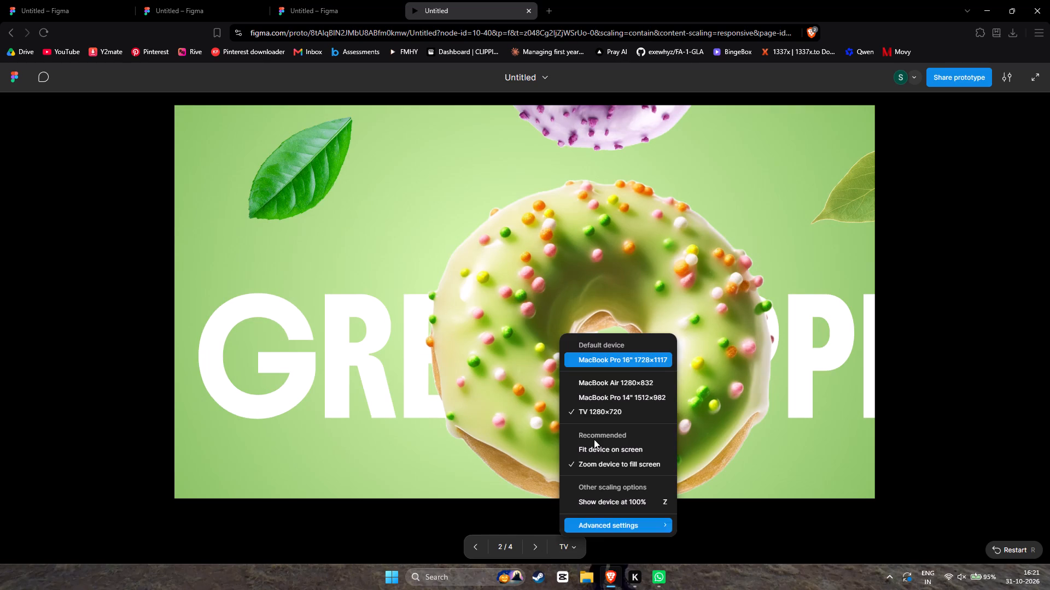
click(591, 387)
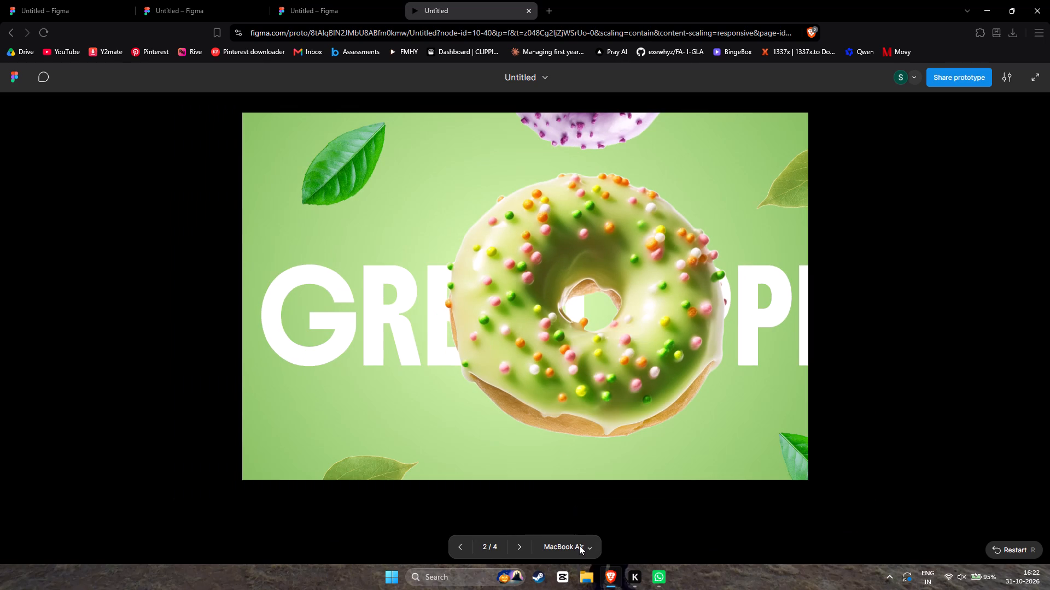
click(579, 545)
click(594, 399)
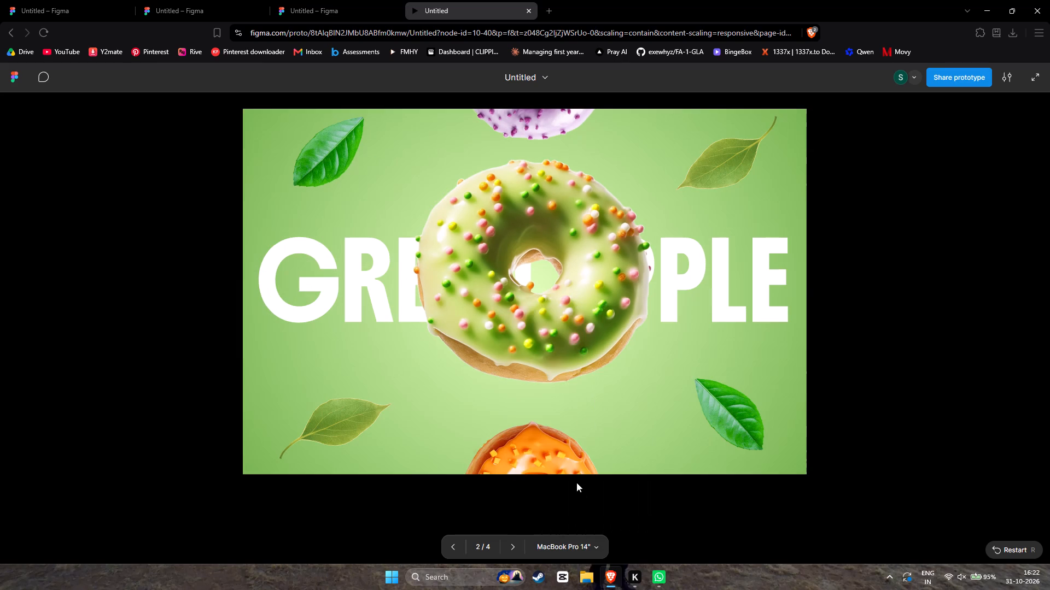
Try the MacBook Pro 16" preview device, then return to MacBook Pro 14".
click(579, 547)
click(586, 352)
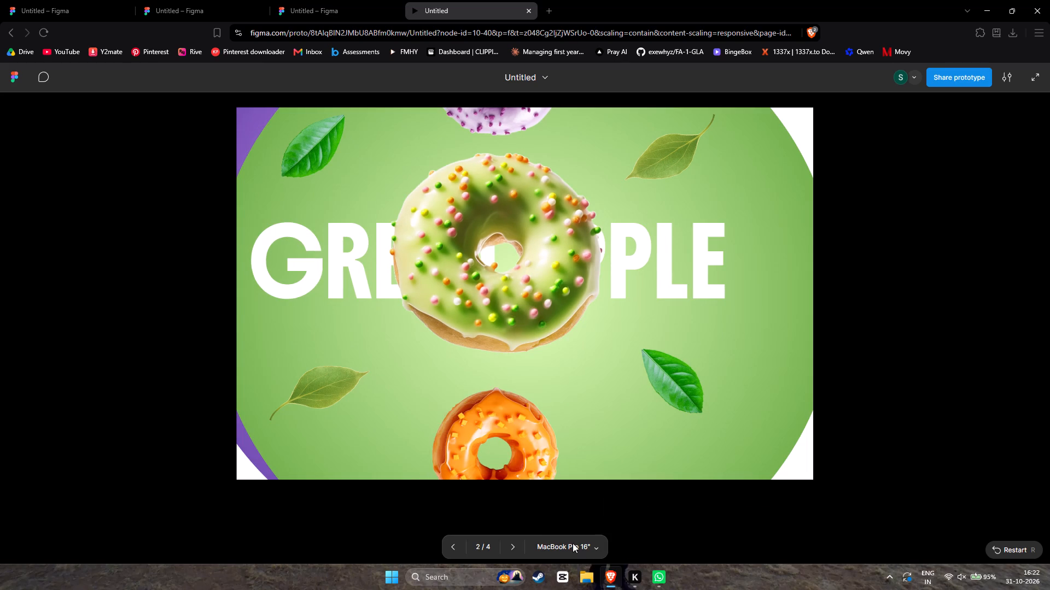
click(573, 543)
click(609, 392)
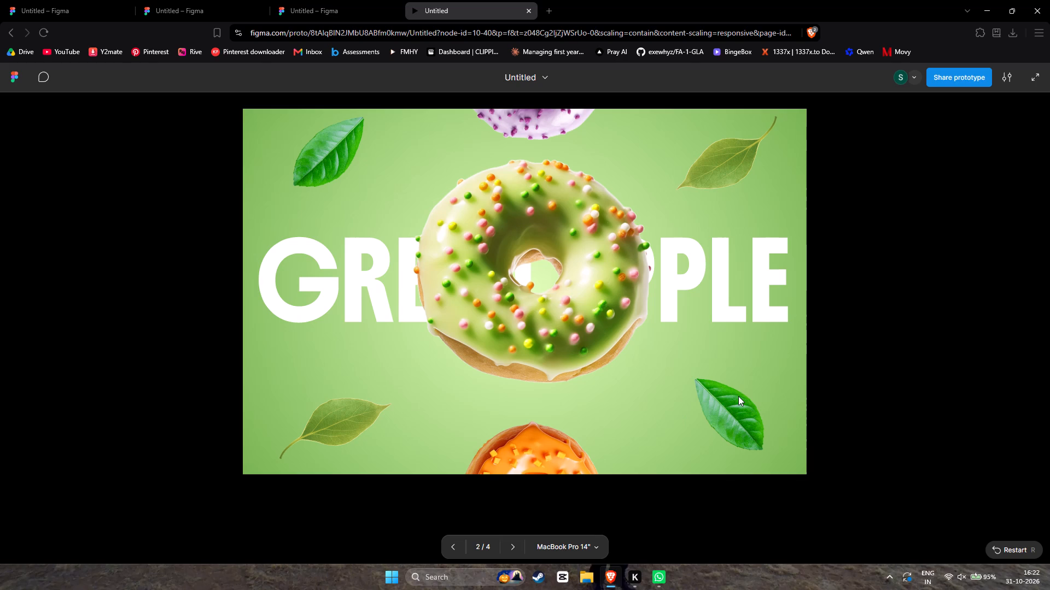
Play the prototype forward from the Green Apple frame through Cheesecake to the last flavour frame.
key(Down)
key(Right)
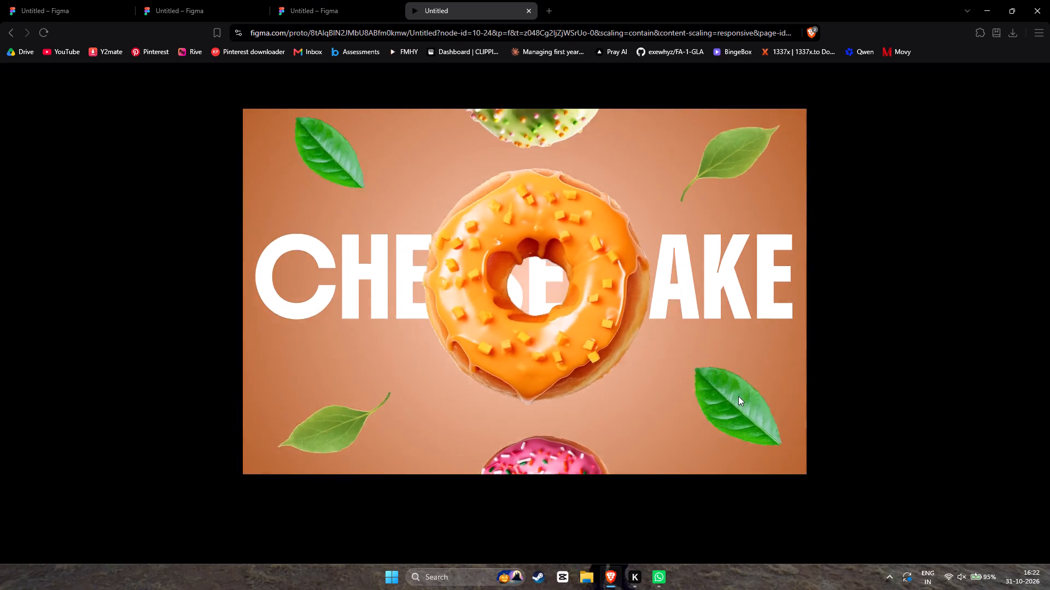
key(Right)
key(Right)
key(Right)
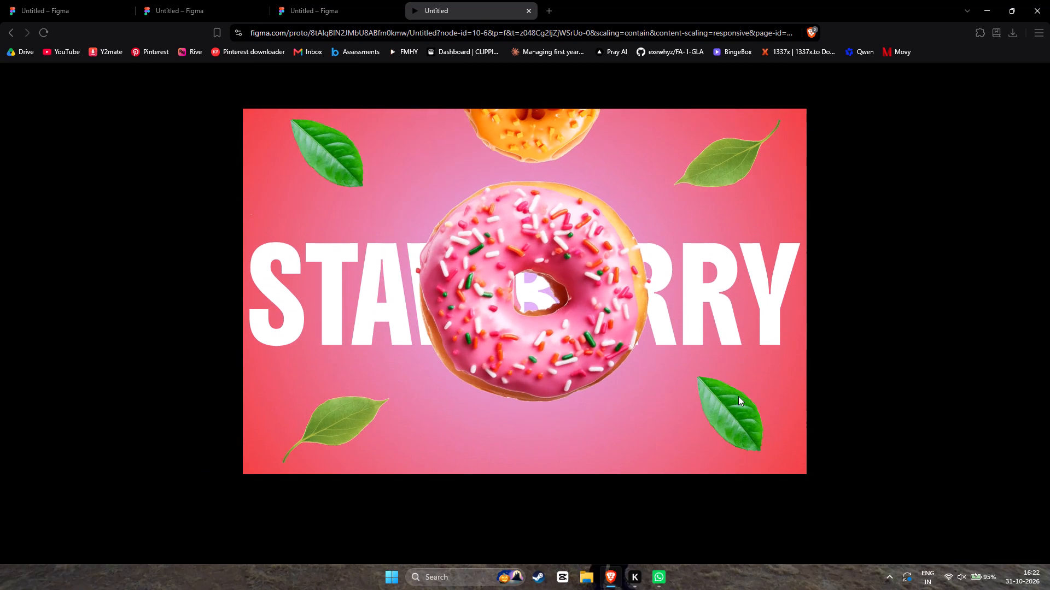
View the prototype in full screen, replay the flavour transitions back and forth to the Blueberry frame, and exit full screen.
key(shift+F11)
key(F11)
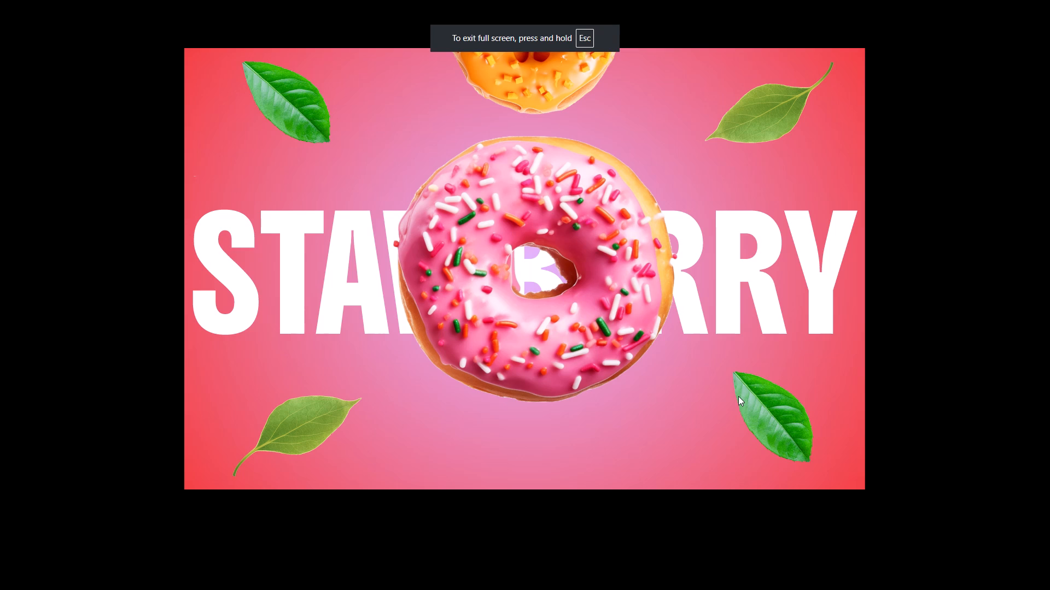
key(Left)
key(Left)
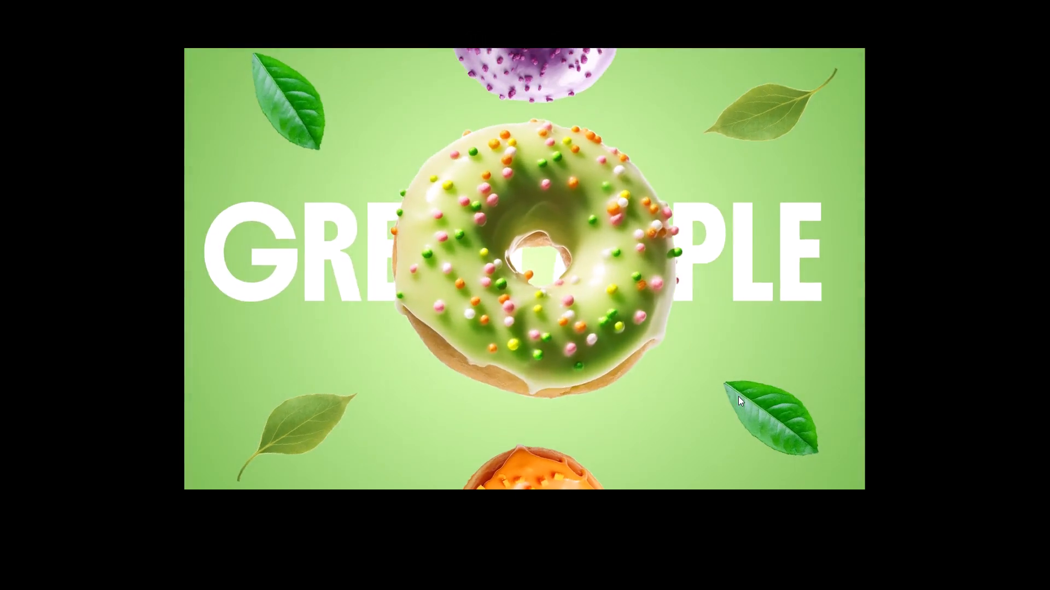
key(Left)
key(Left)
key(Right)
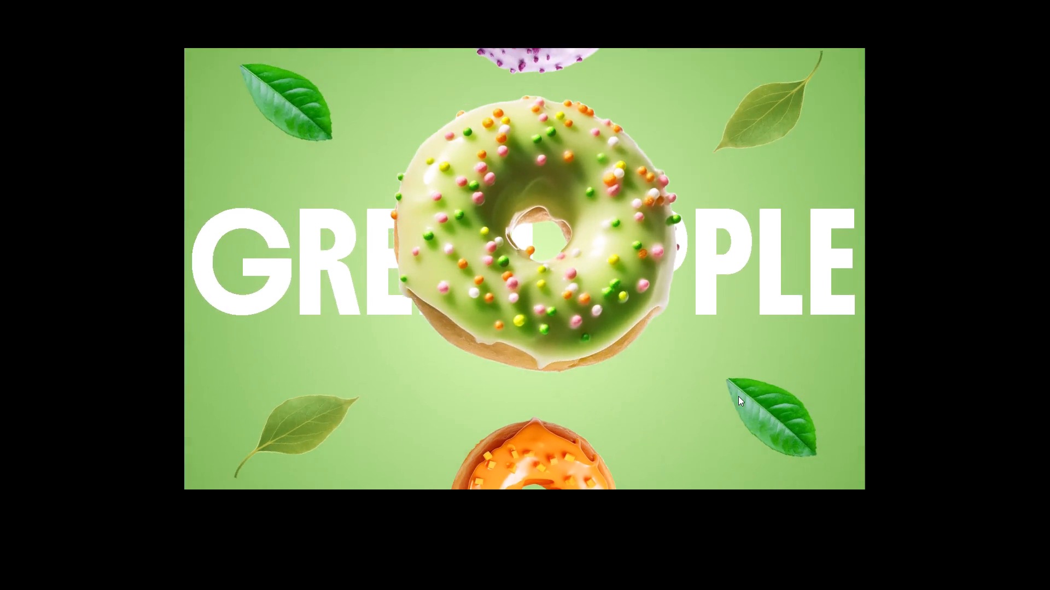
key(Left)
key(Right)
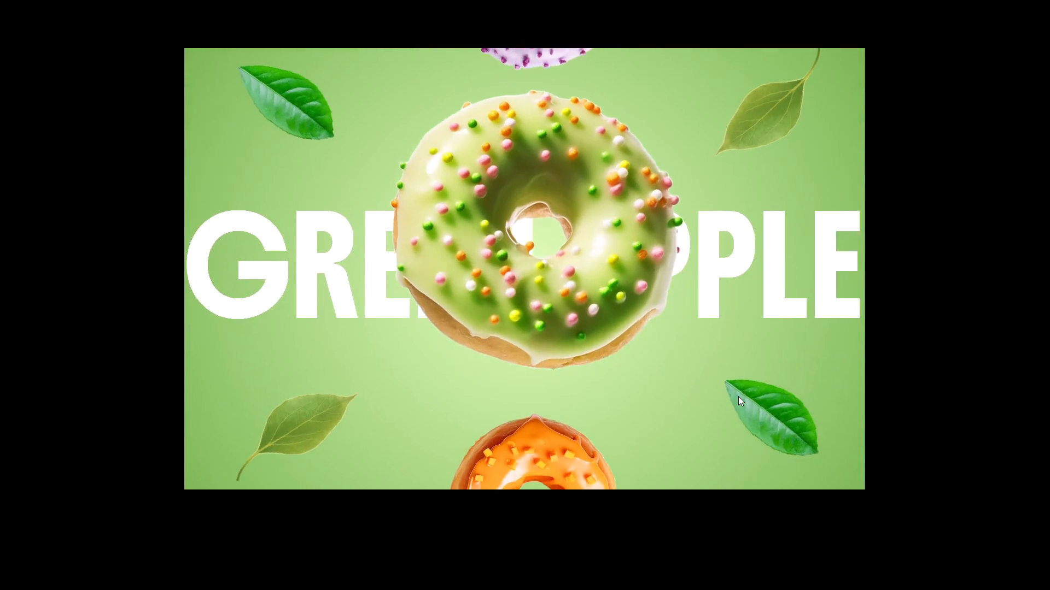
key(Right)
key(Right)
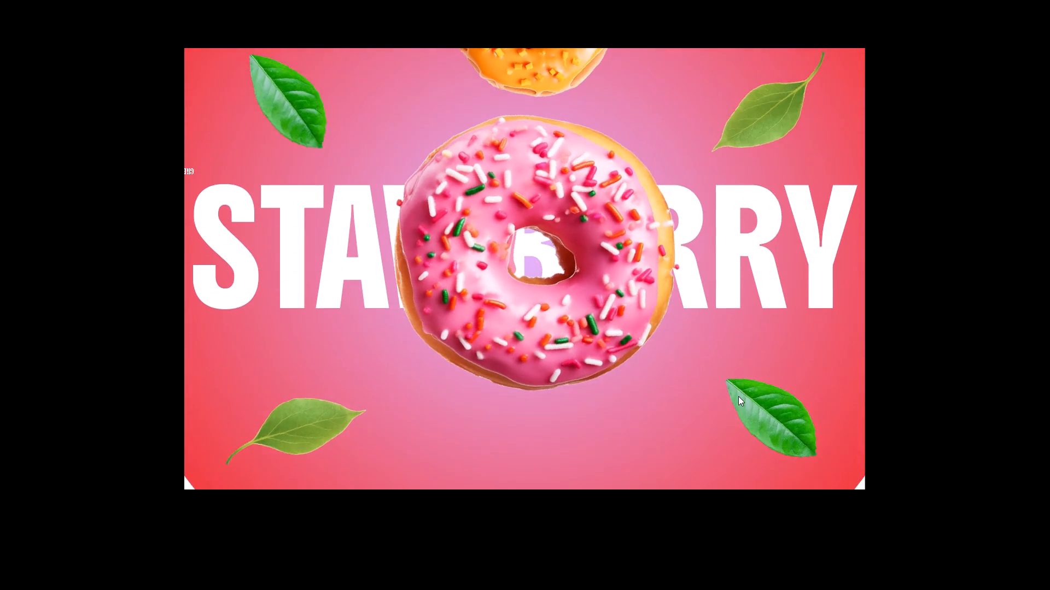
key(Left)
key(Left)
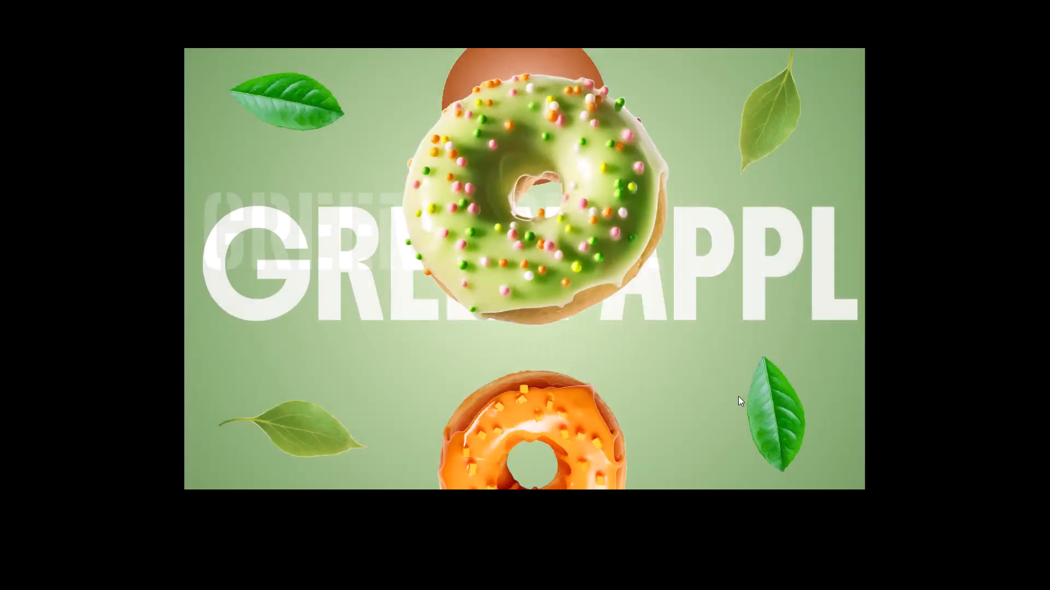
key(Left)
key(Escape)
key(Escape)
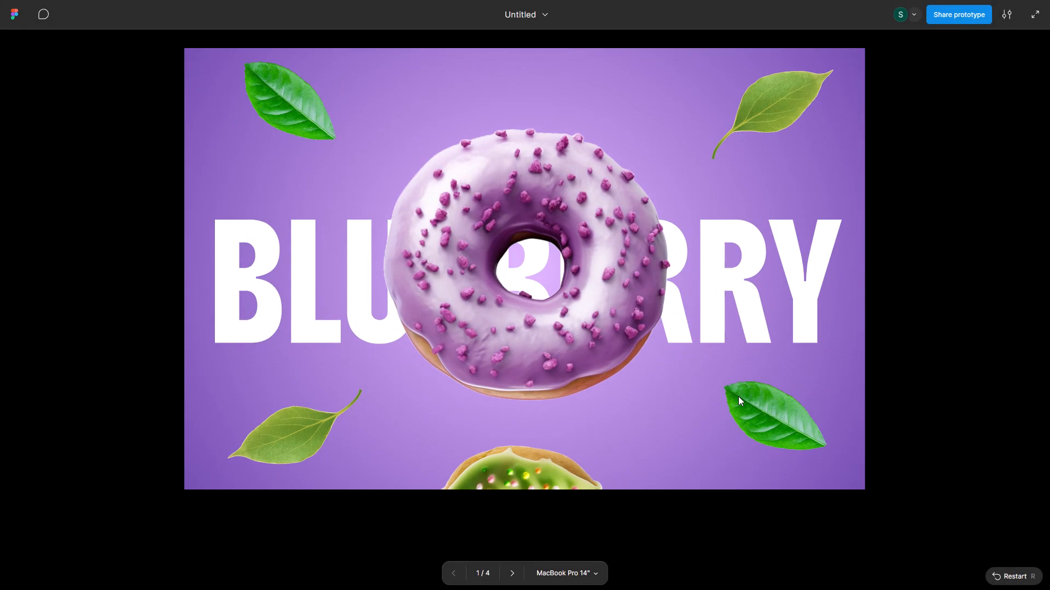
key(F11)
click(738, 396)
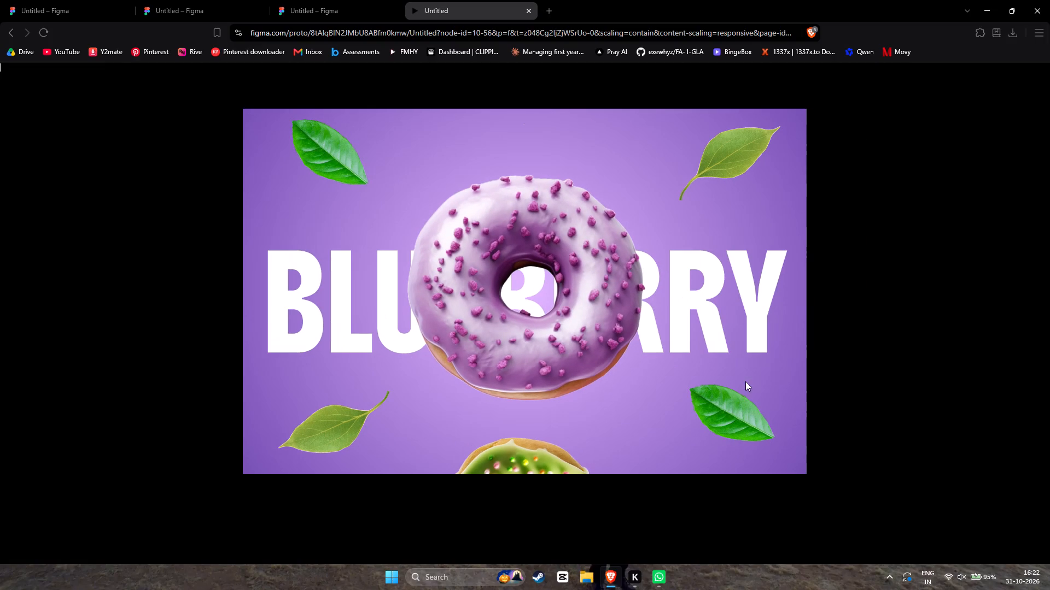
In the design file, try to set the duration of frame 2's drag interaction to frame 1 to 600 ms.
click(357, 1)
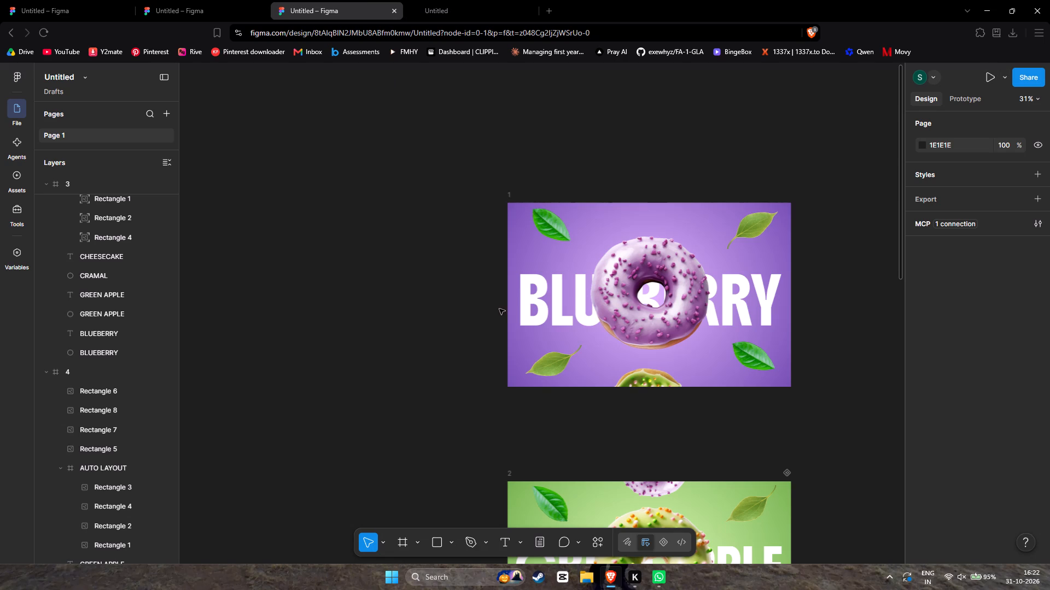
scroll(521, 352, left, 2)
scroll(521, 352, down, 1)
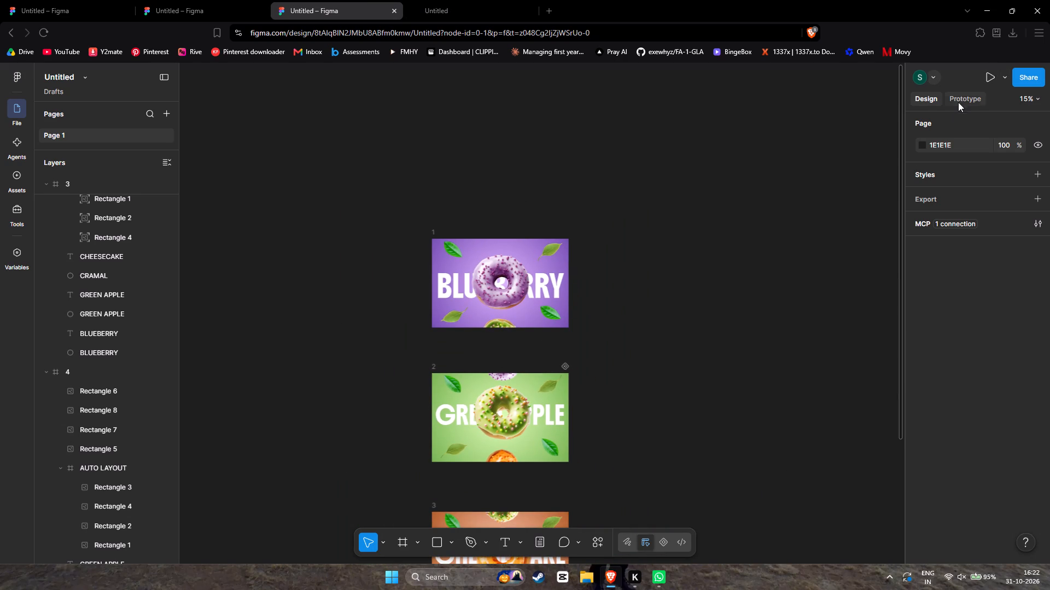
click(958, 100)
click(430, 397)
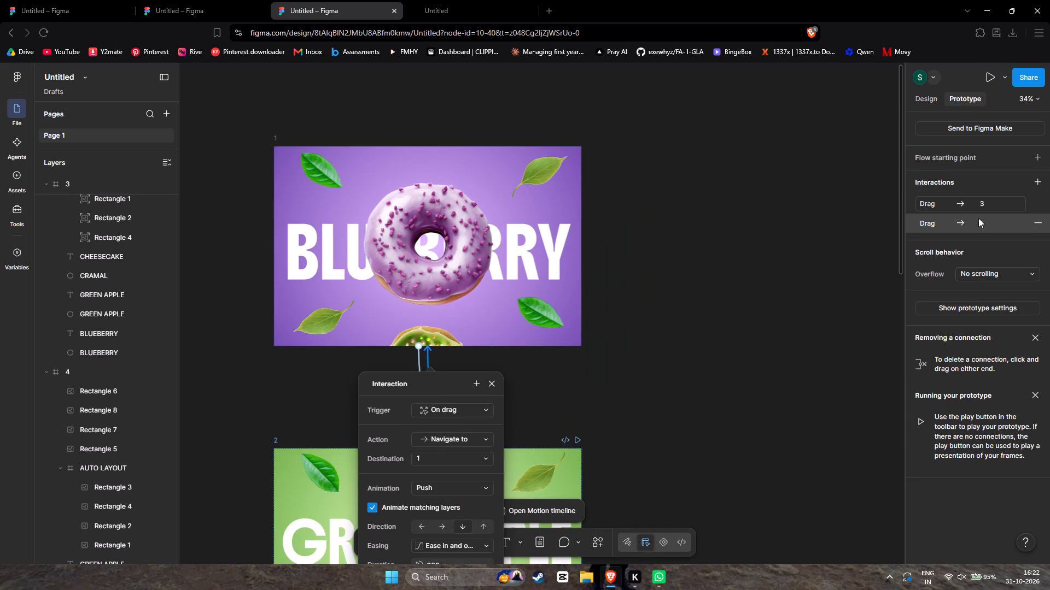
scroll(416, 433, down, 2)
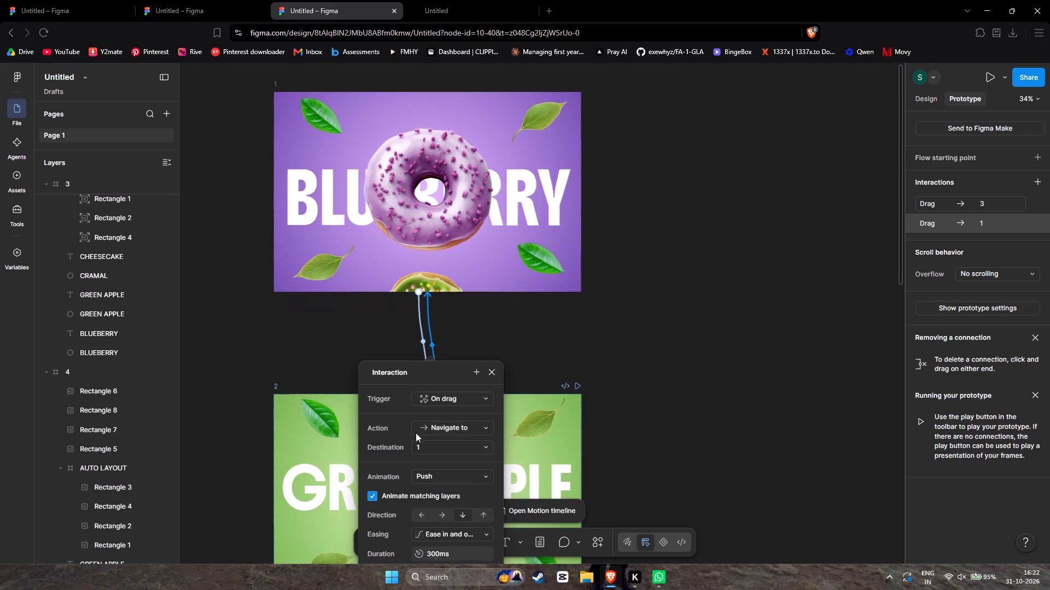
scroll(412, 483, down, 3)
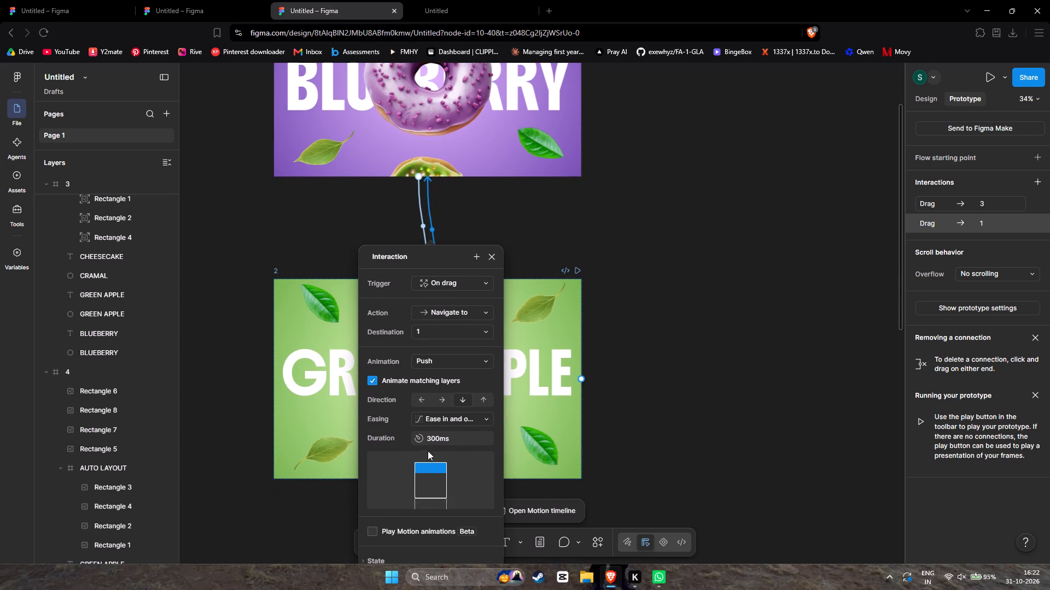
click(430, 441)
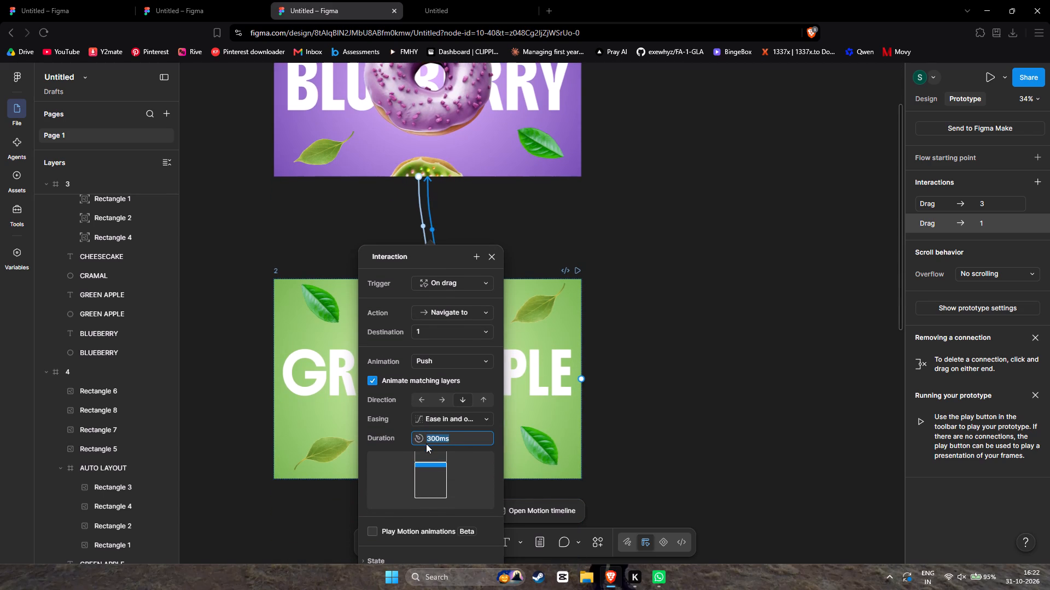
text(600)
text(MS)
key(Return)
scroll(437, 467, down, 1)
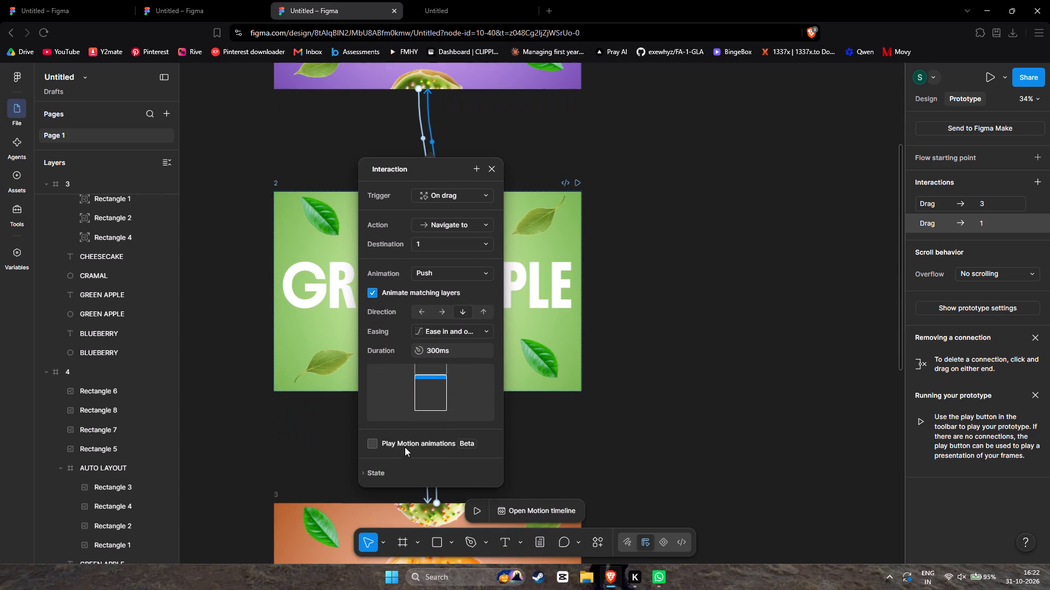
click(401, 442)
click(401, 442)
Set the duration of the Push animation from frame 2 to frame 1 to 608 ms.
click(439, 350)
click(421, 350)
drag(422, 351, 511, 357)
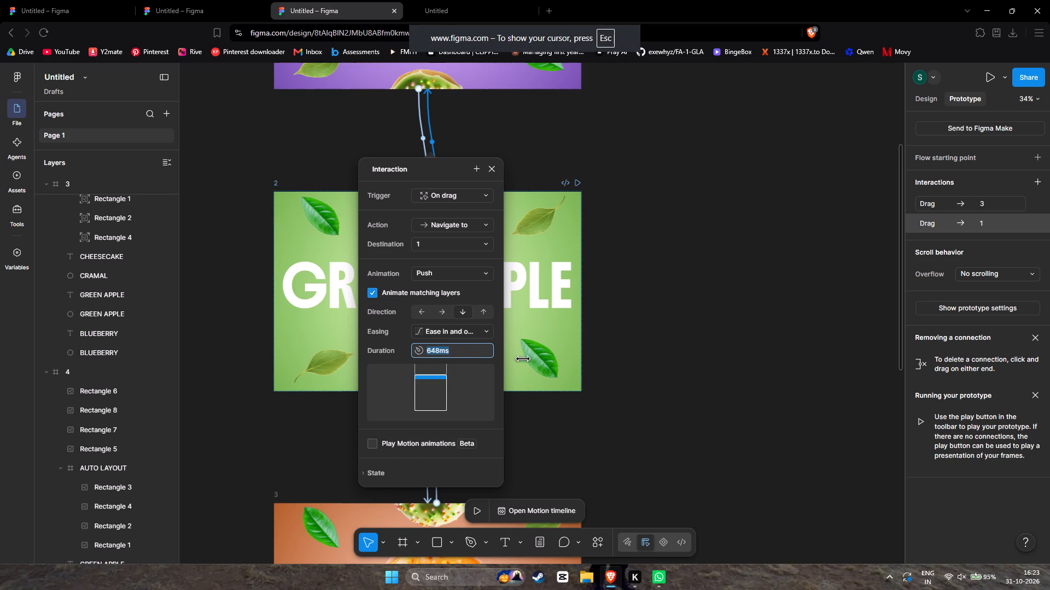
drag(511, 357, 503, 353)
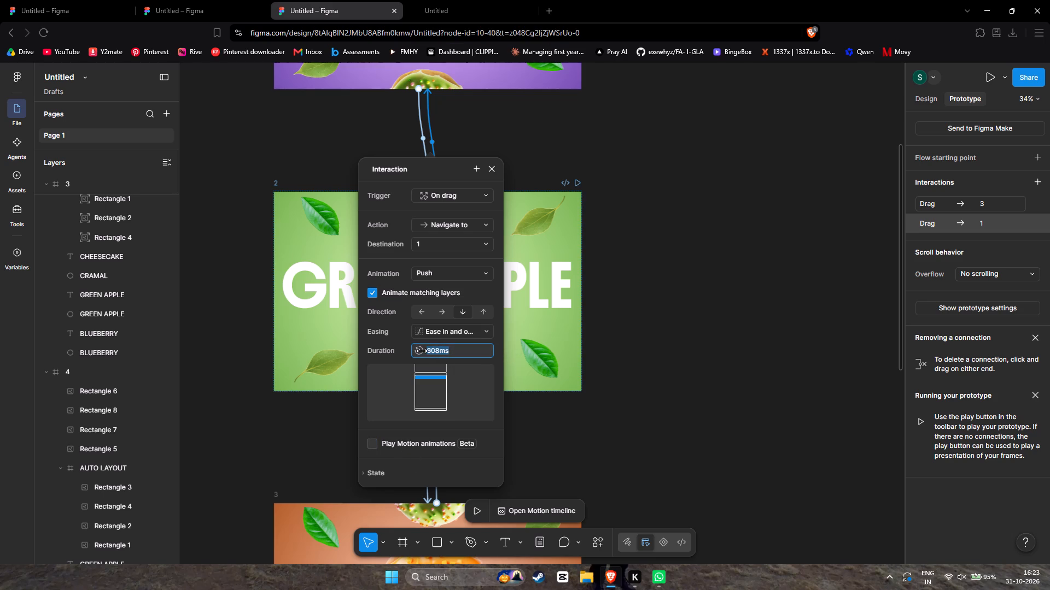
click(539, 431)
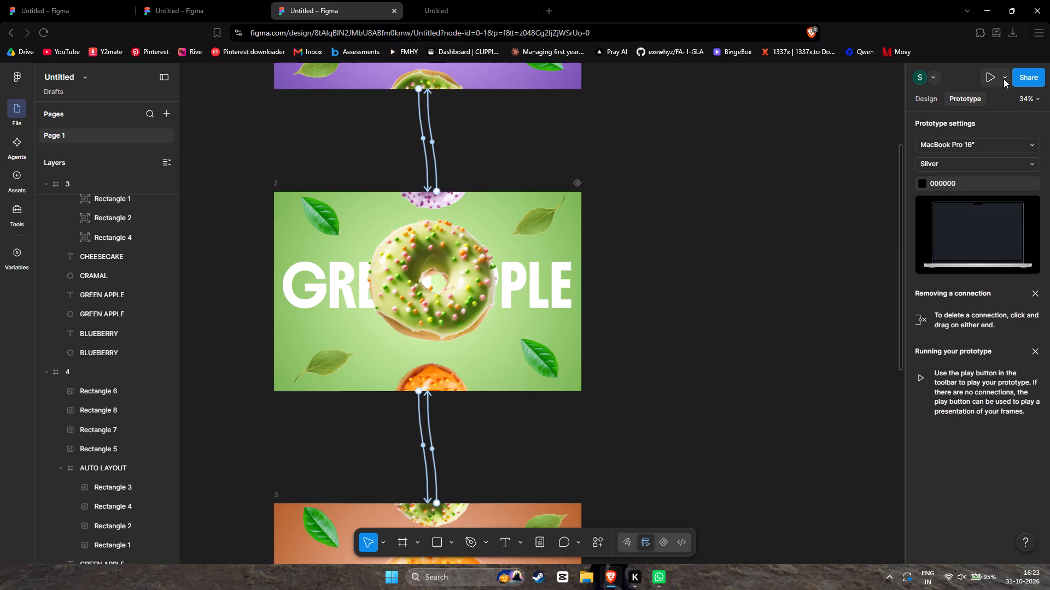
Run the prototype preview and replay the transitions between Blueberry, Green Apple and Cheesecake in both directions.
click(987, 75)
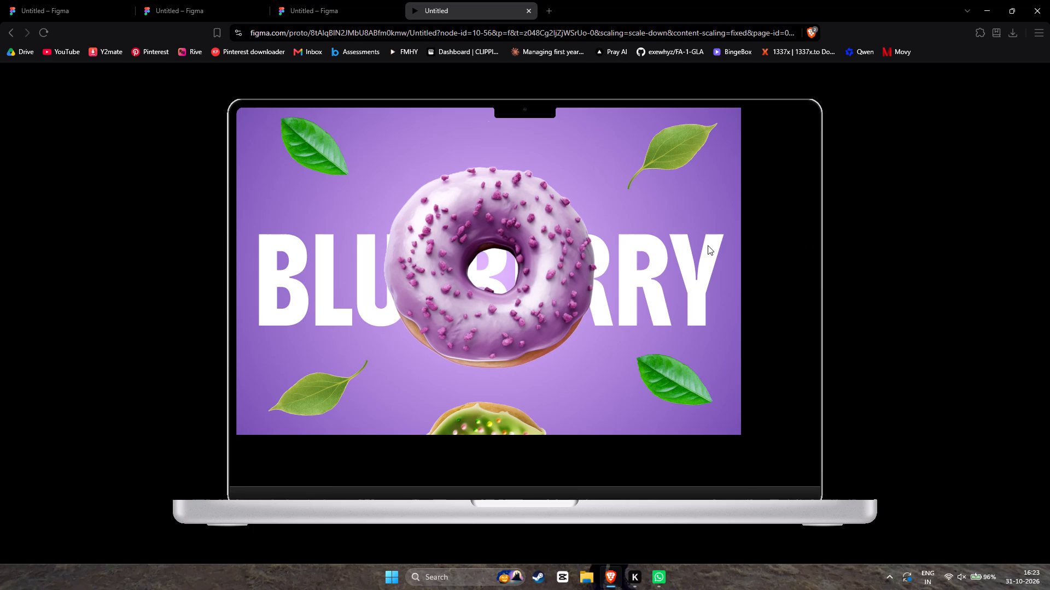
key(Right)
key(Left)
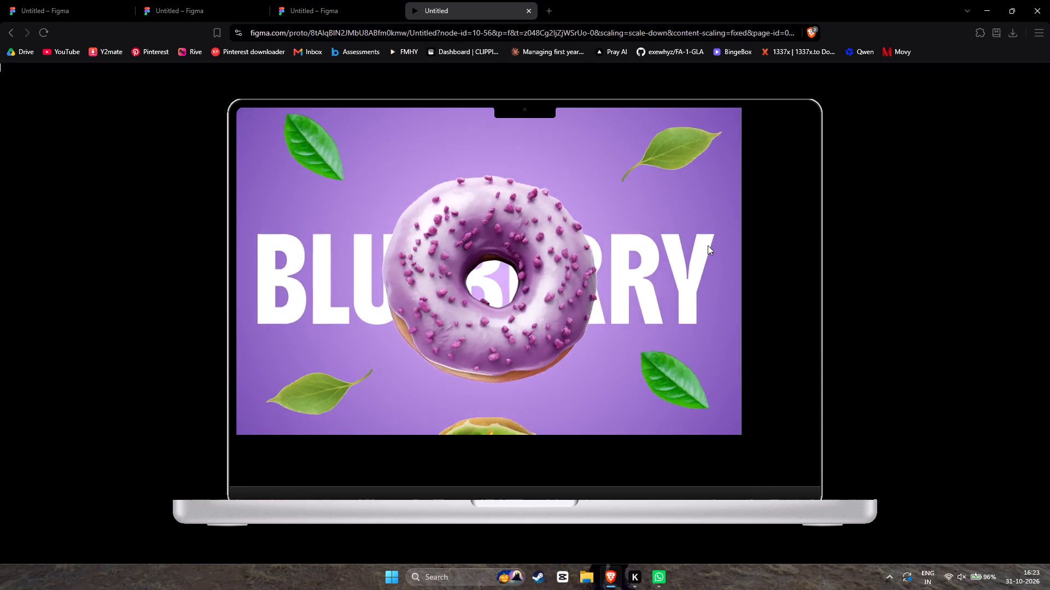
key(Right)
key(Left)
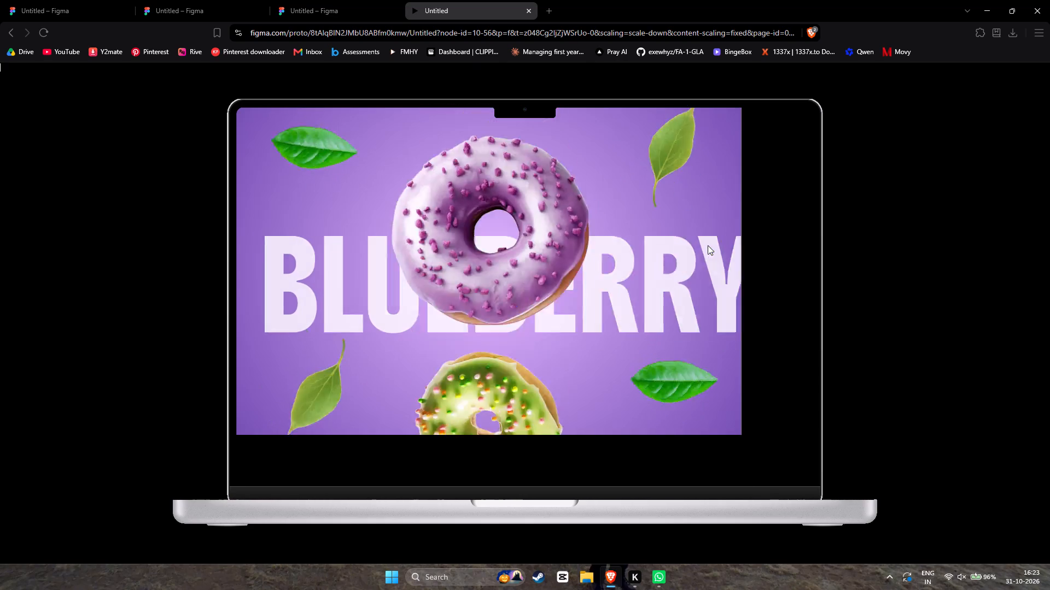
key(Right)
key(Right)
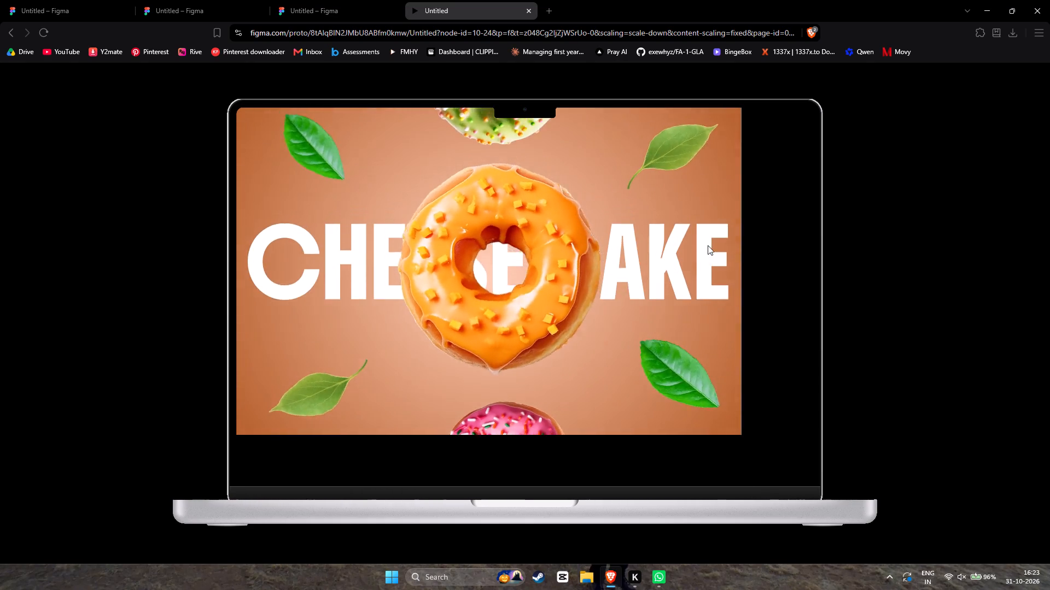
key(Left)
key(Left)
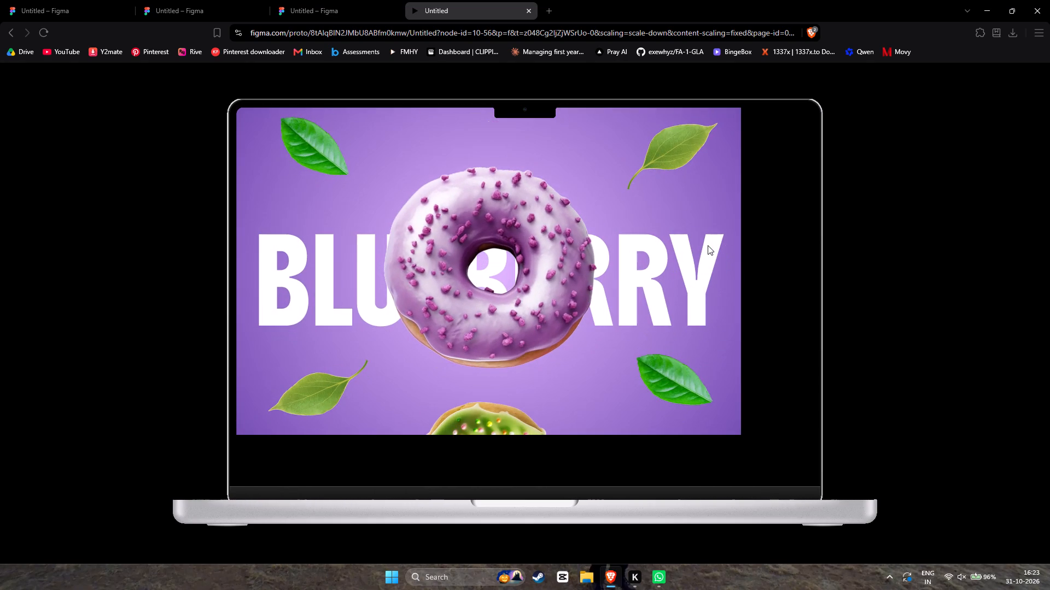
Check the interaction from frame 1 to frame 2, then set the return interaction from frame 2 to frame 1 to 900 ms.
click(384, 0)
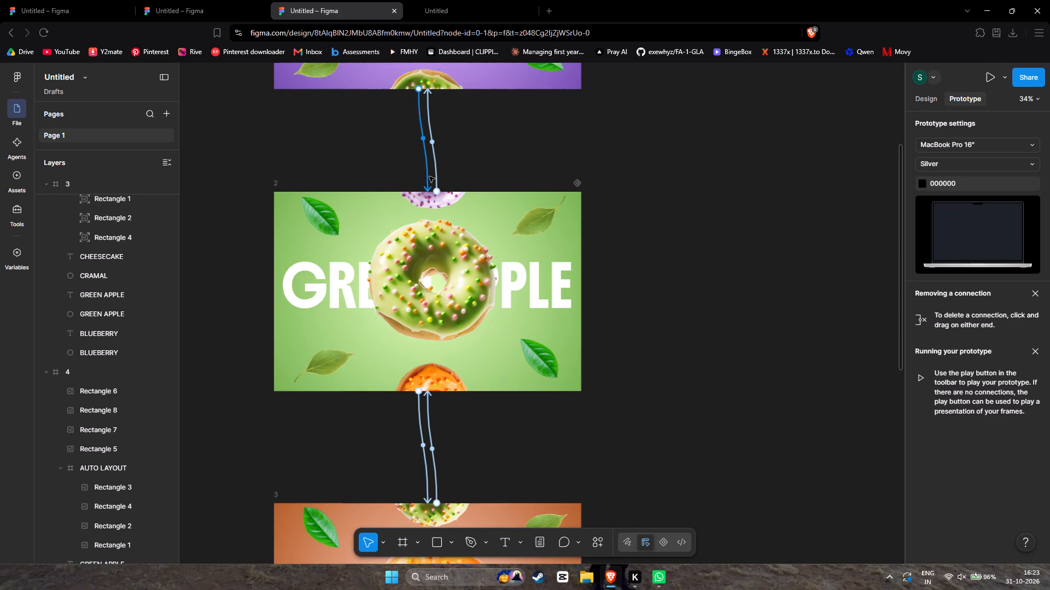
click(423, 166)
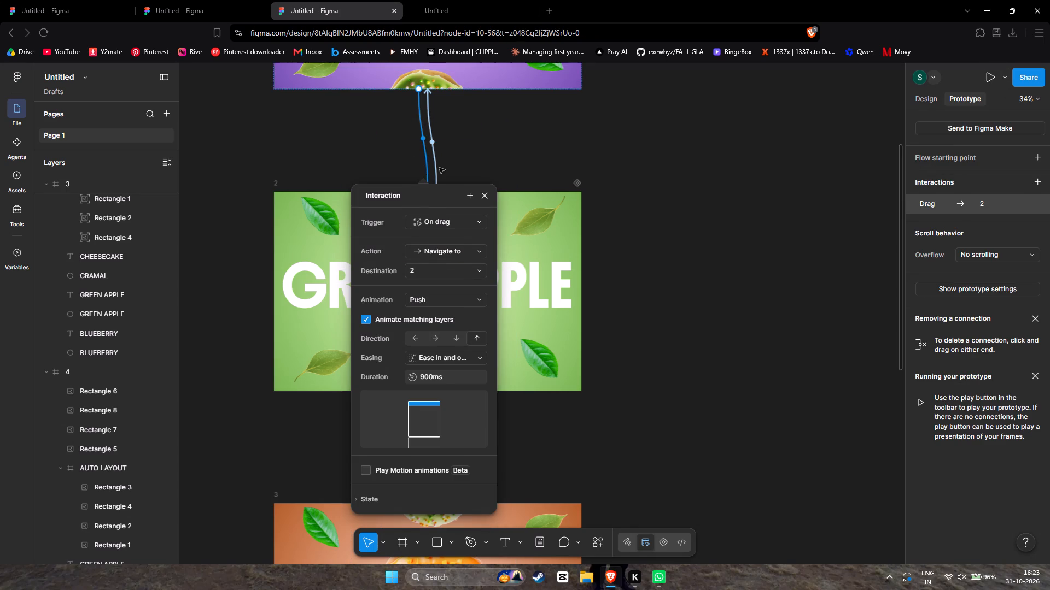
click(438, 168)
drag(448, 379, 481, 379)
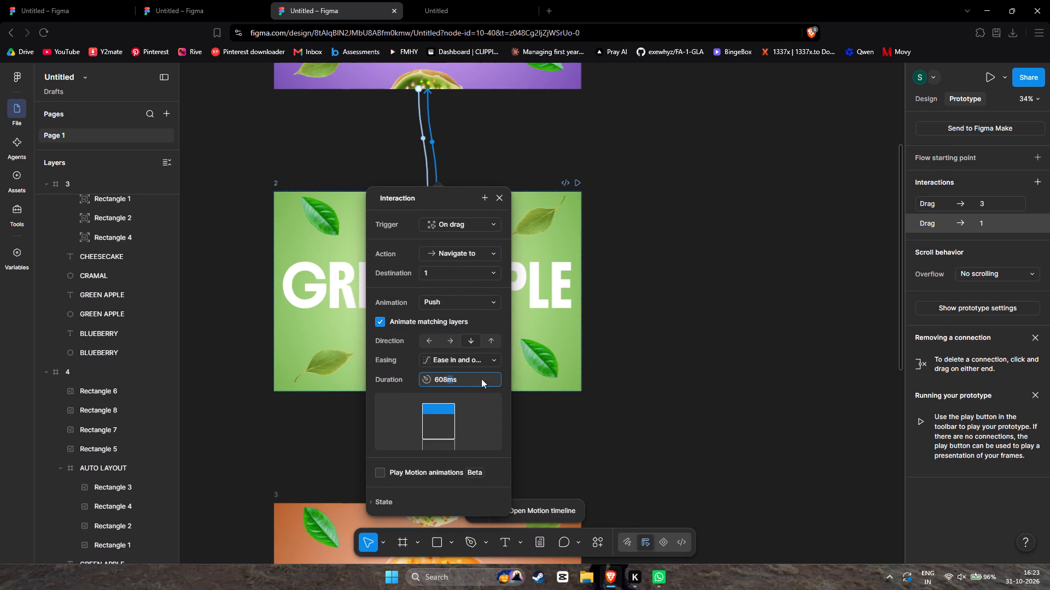
drag(481, 379, 492, 379)
drag(425, 380, 506, 382)
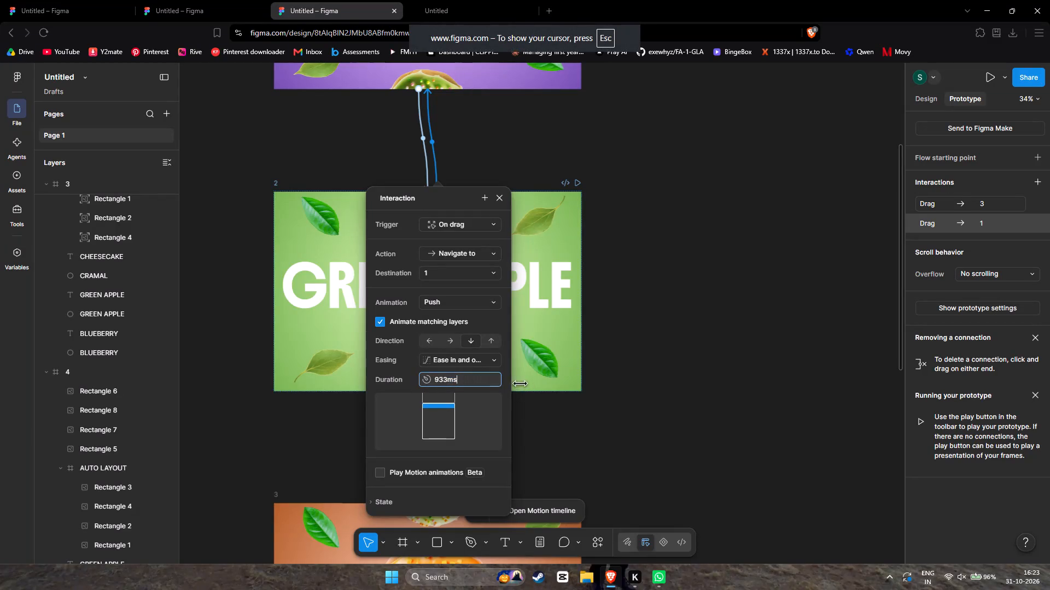
drag(506, 382, 502, 381)
click(556, 425)
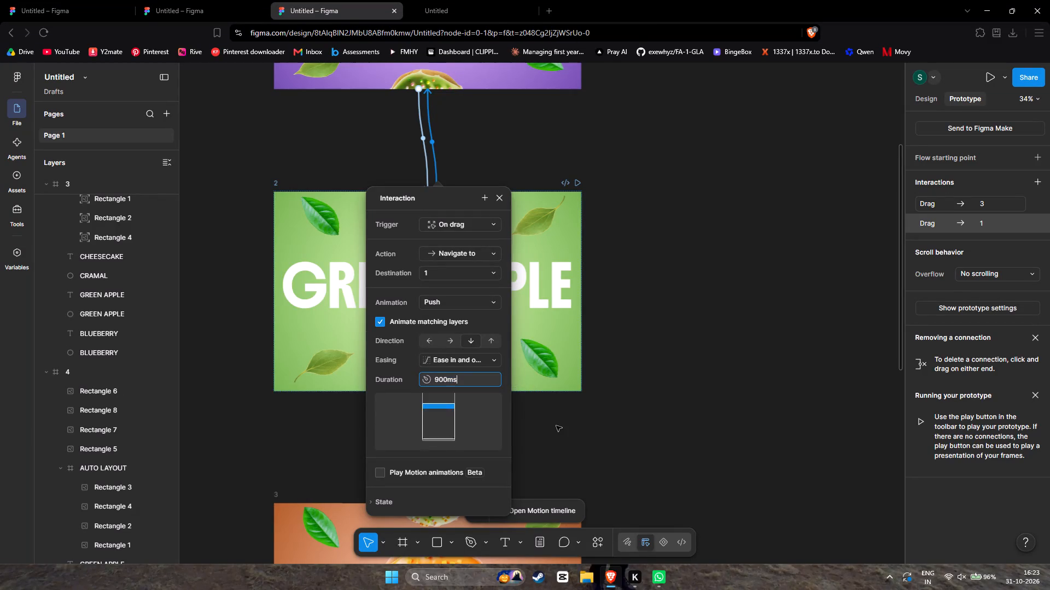
Run the prototype preview and replay the transitions through all four flavour frames, forwards and back to Blueberry.
click(987, 76)
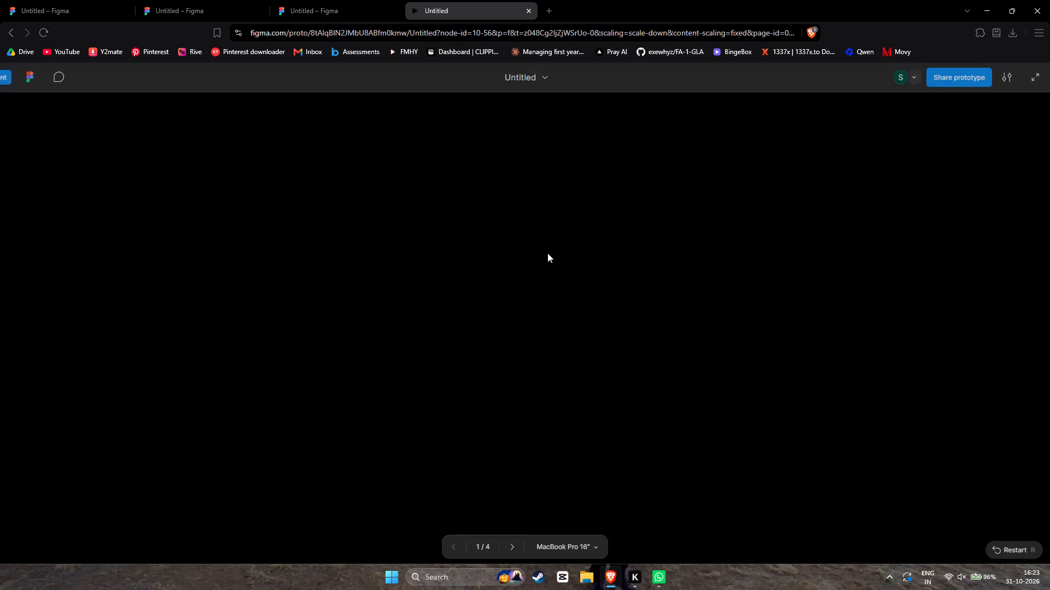
key(Right)
key(Right)
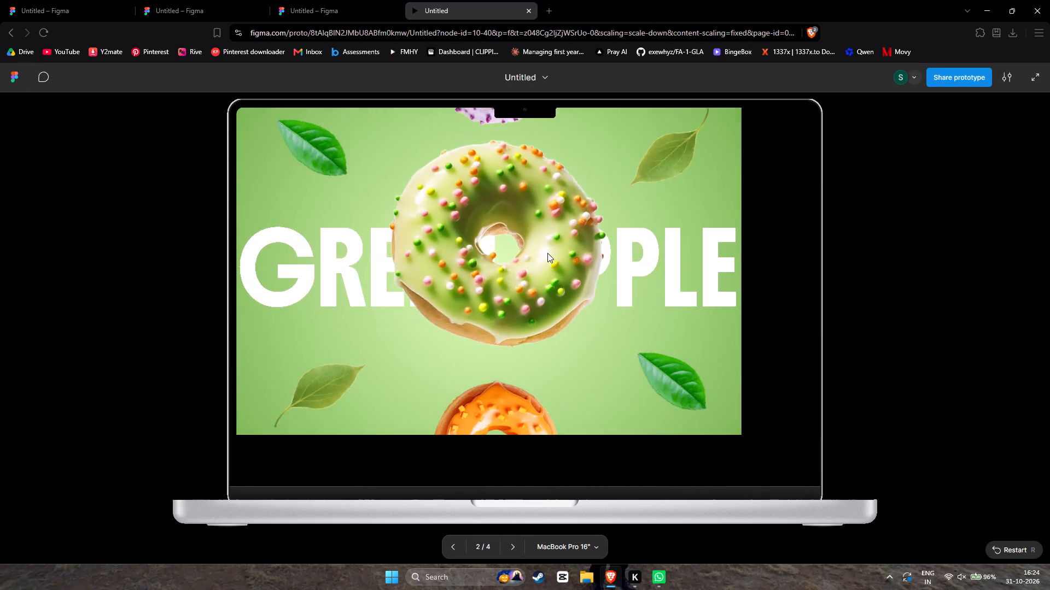
key(Right)
key(Left)
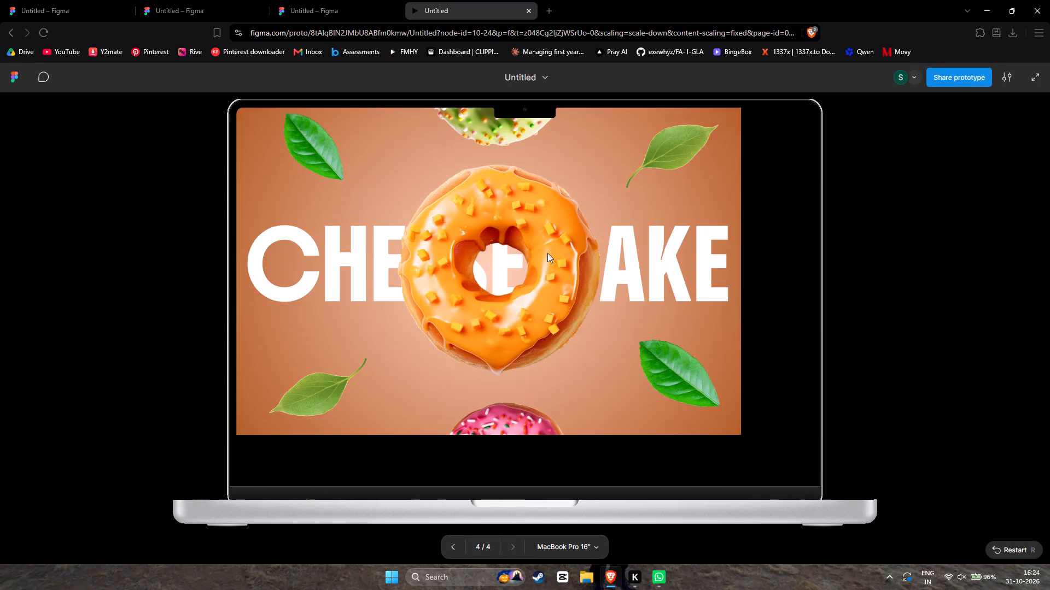
key(Left)
key(Left)
key(Left)
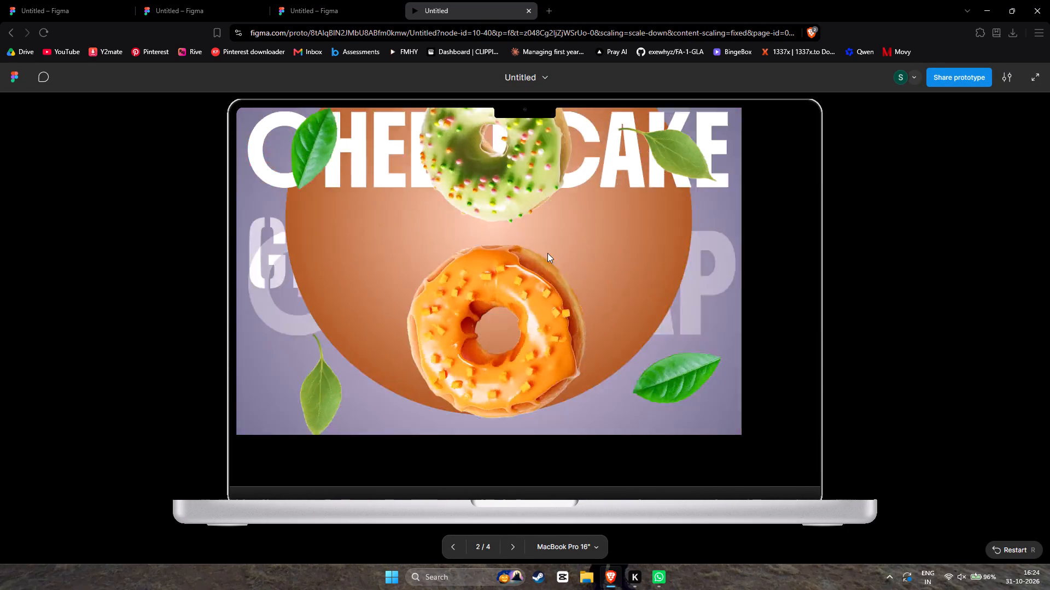
key(Left)
key(Left)
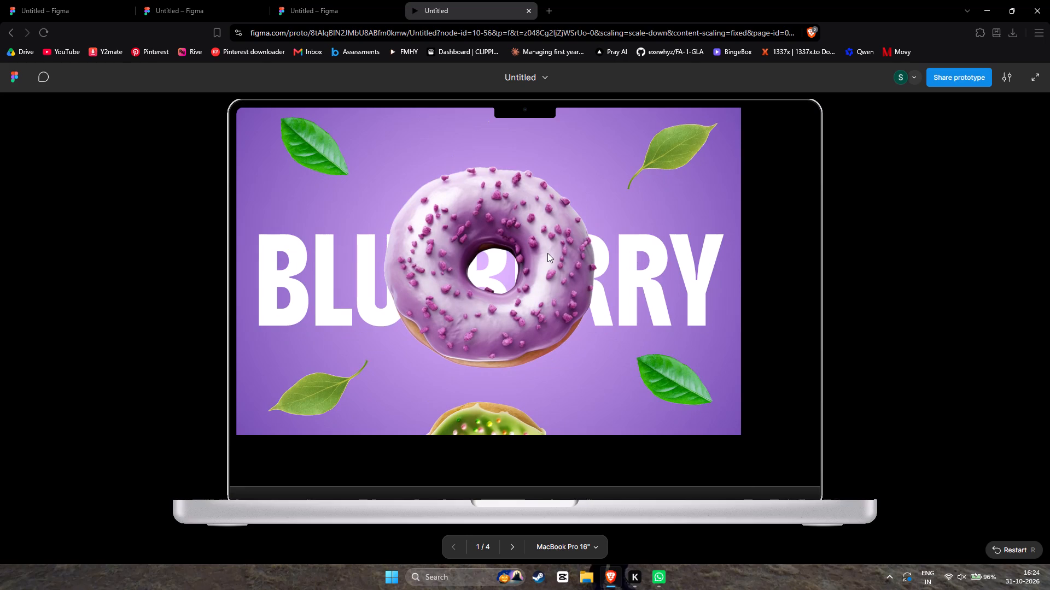
key(Right)
key(Left)
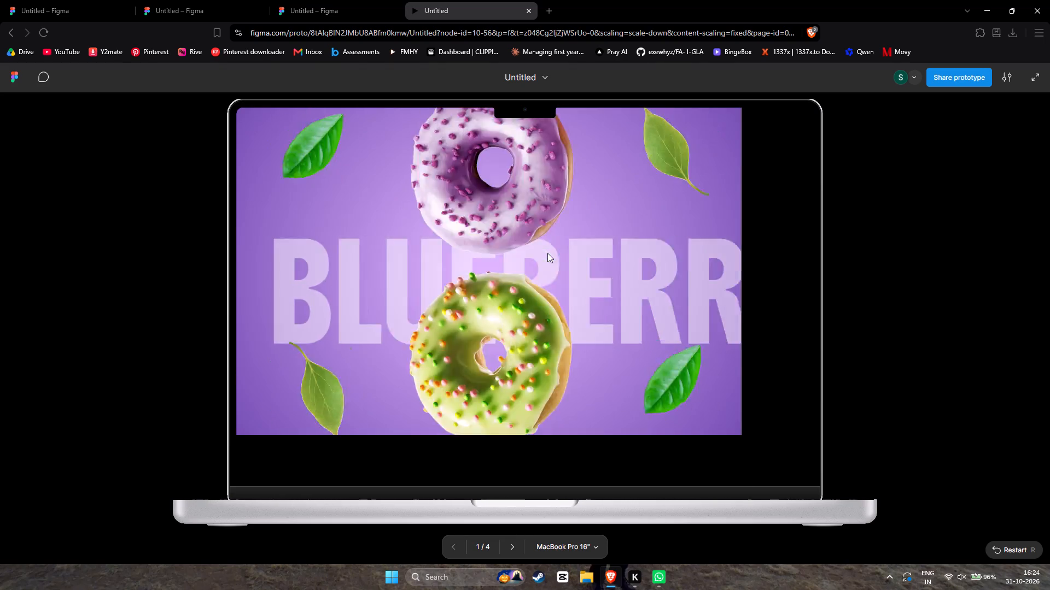
key(Right)
key(Right)
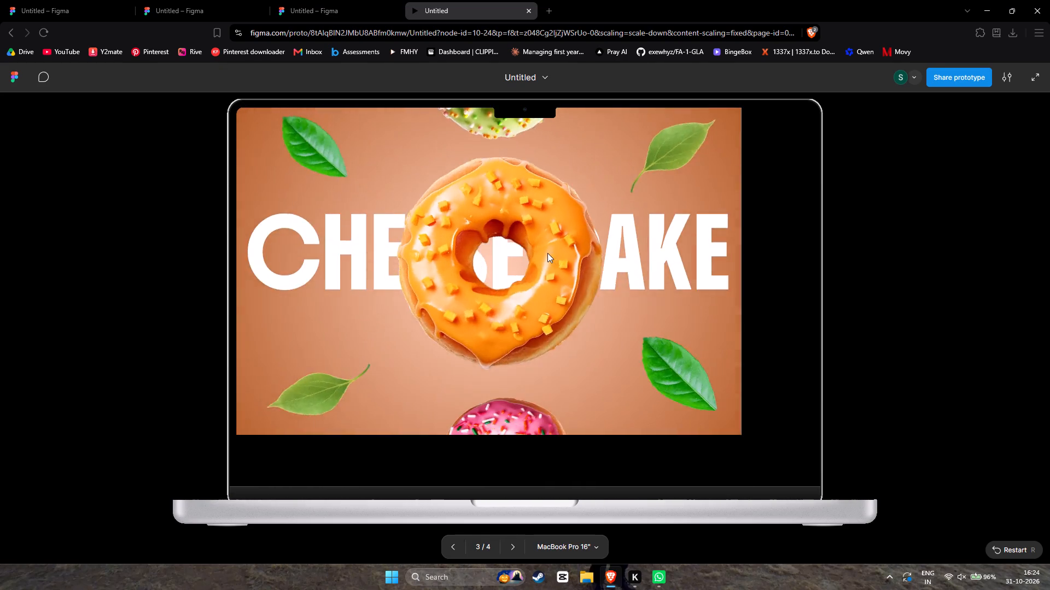
key(Right)
key(Left)
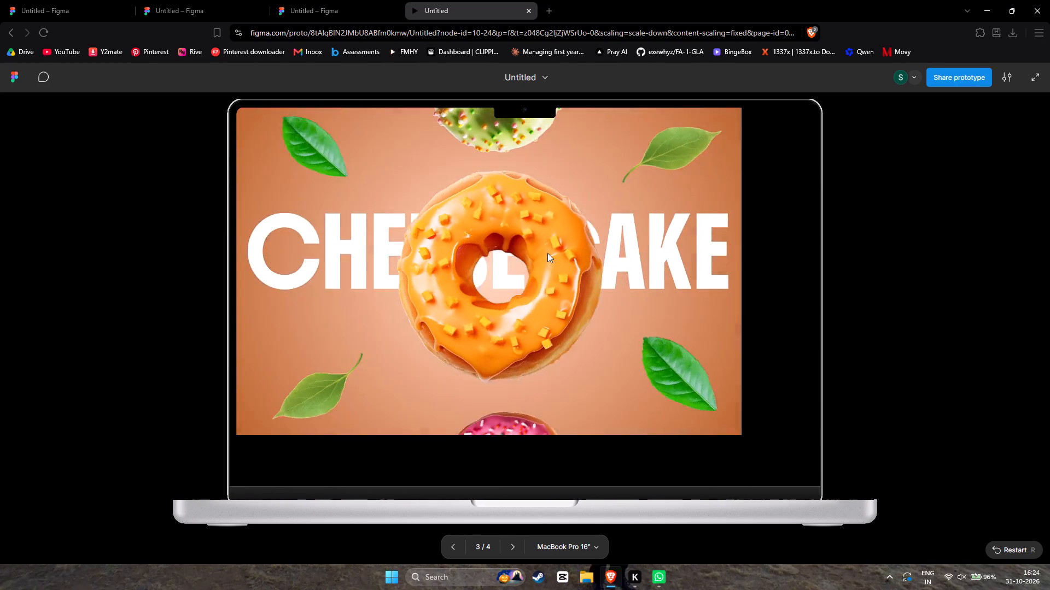
key(Left)
key(Left)
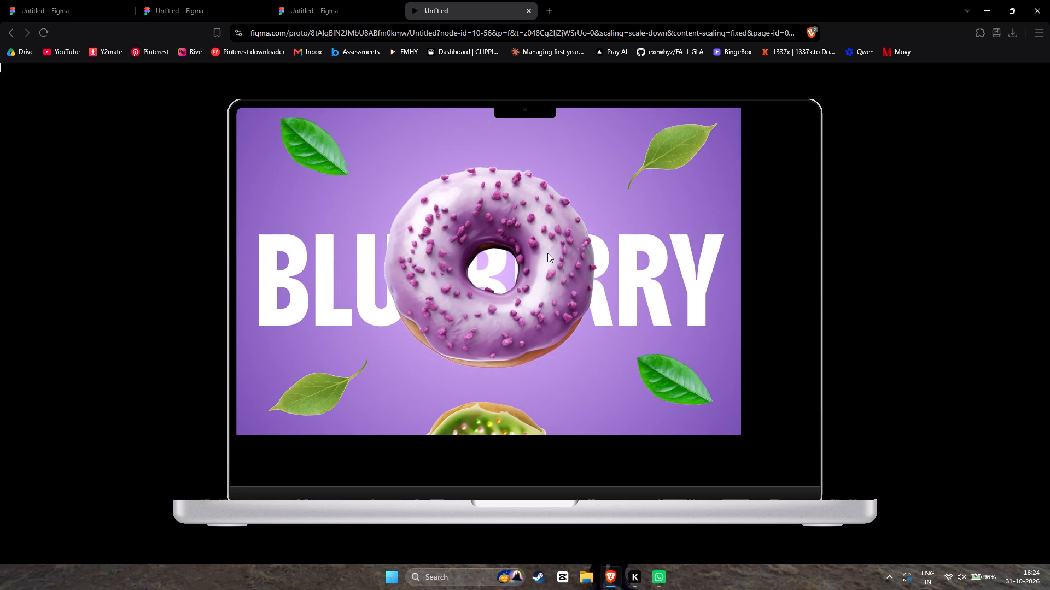
key(Left)
key(Left)
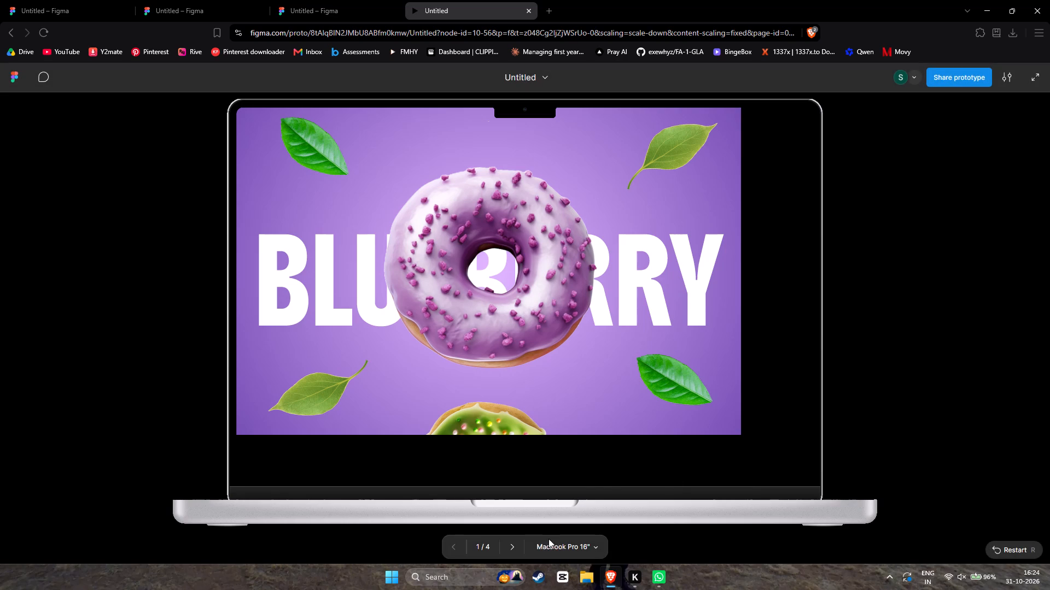
Hide the MacBook Pro 16" device frame in the prototype preview.
click(551, 541)
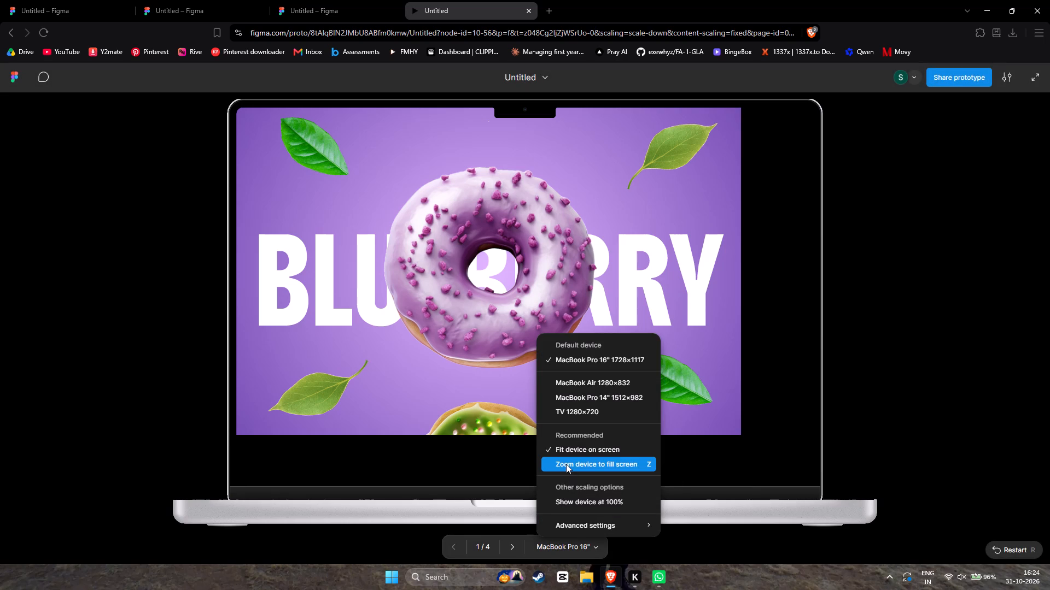
click(586, 515)
click(603, 522)
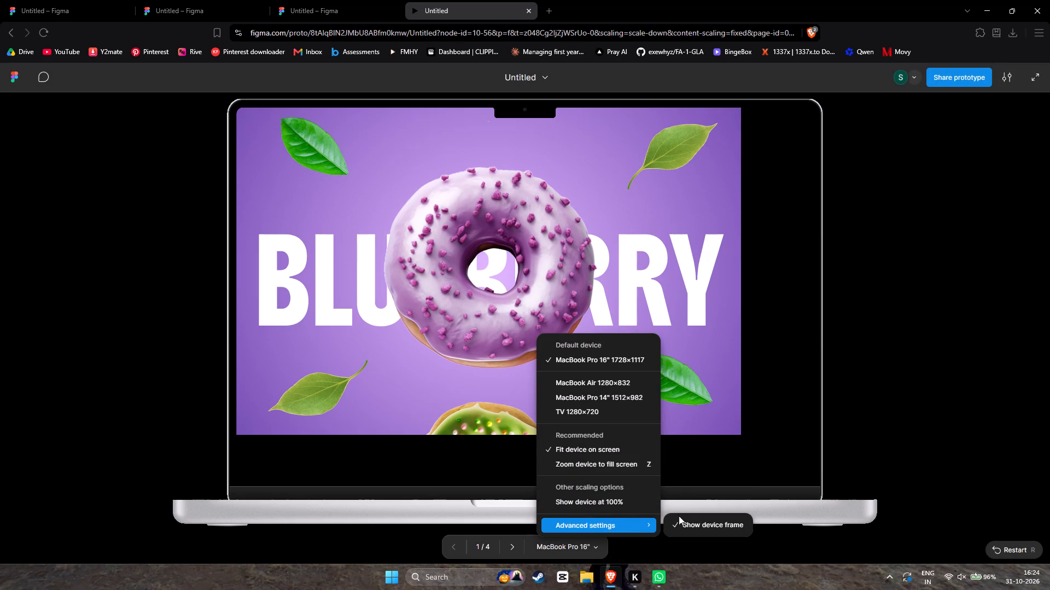
click(687, 524)
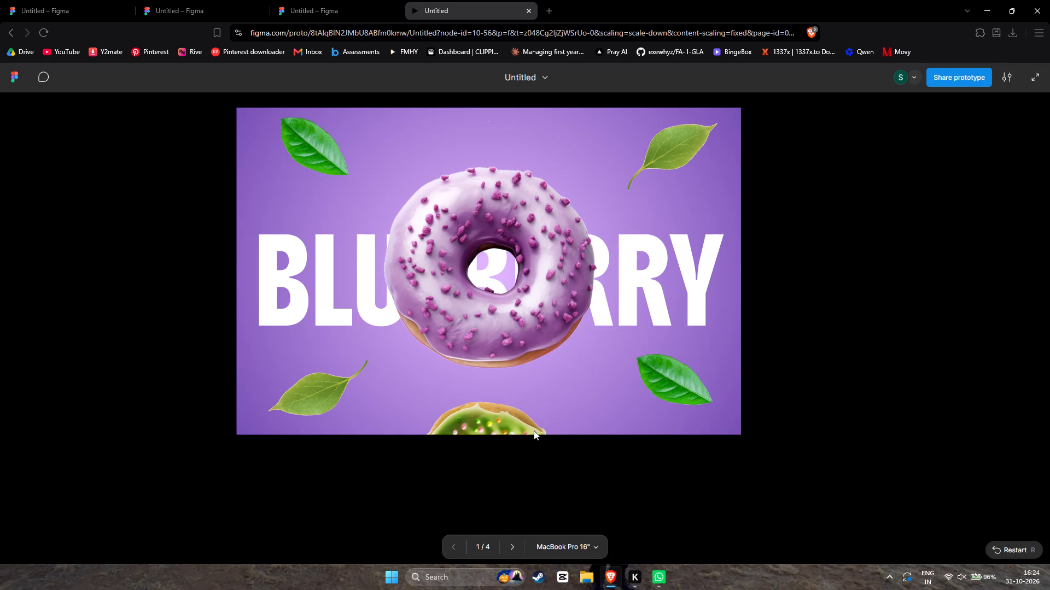
Replay the transitions between Blueberry, Green Apple, Cheesecake and the pink donut frame several times in both directions without the device frame.
key(Right)
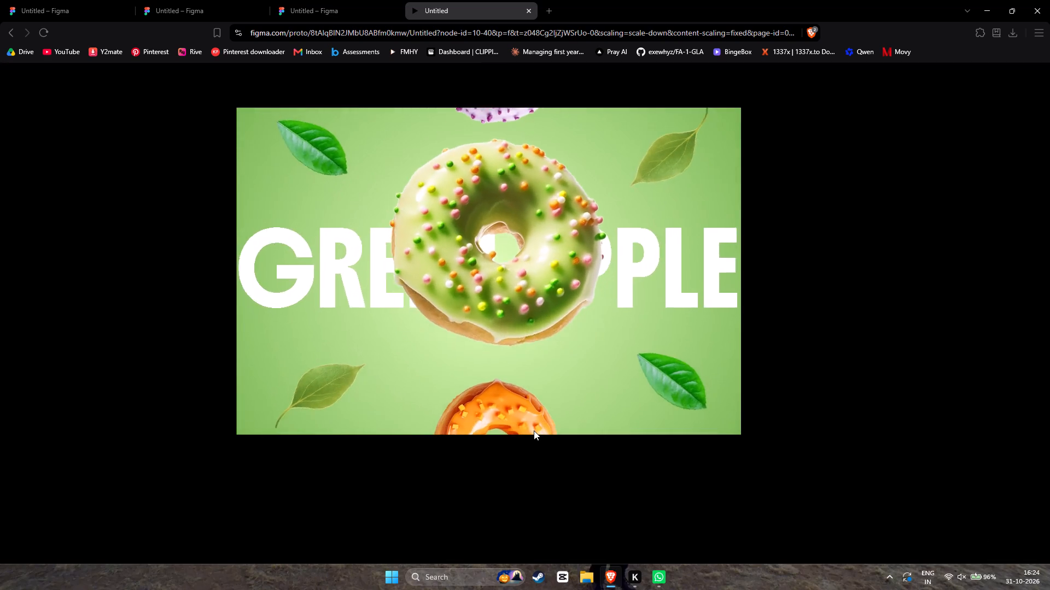
key(Right)
key(Right)
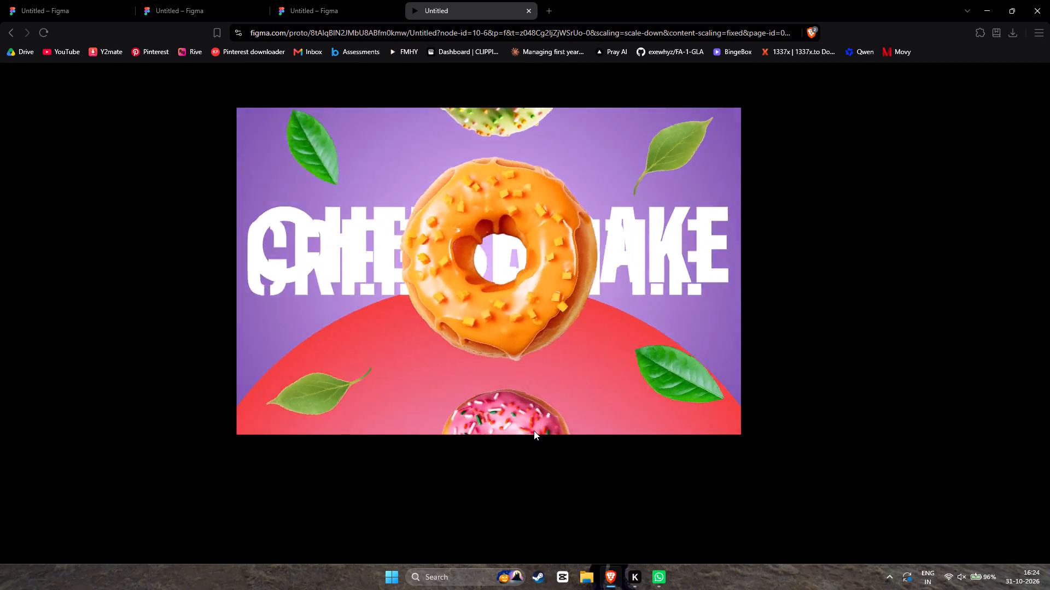
click(534, 430)
key(Right)
key(Left)
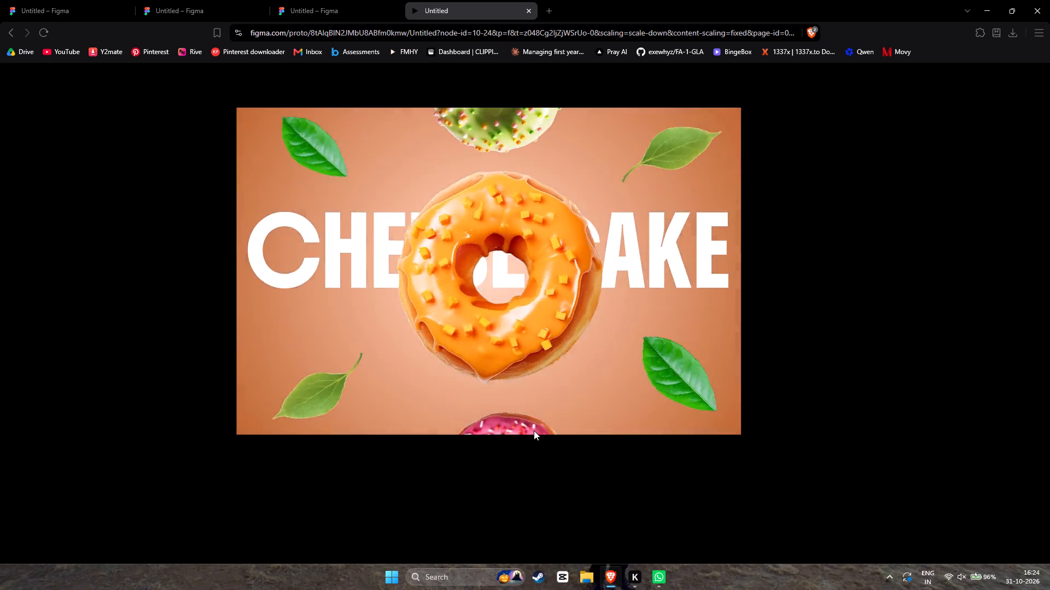
key(Left)
key(Left)
key(Left)
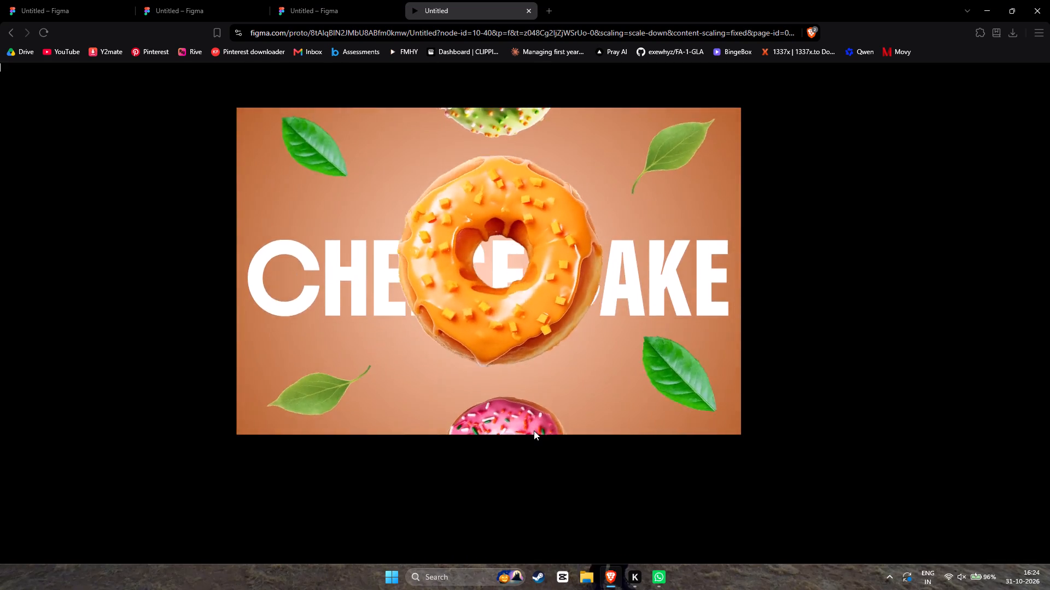
key(Left)
key(Left)
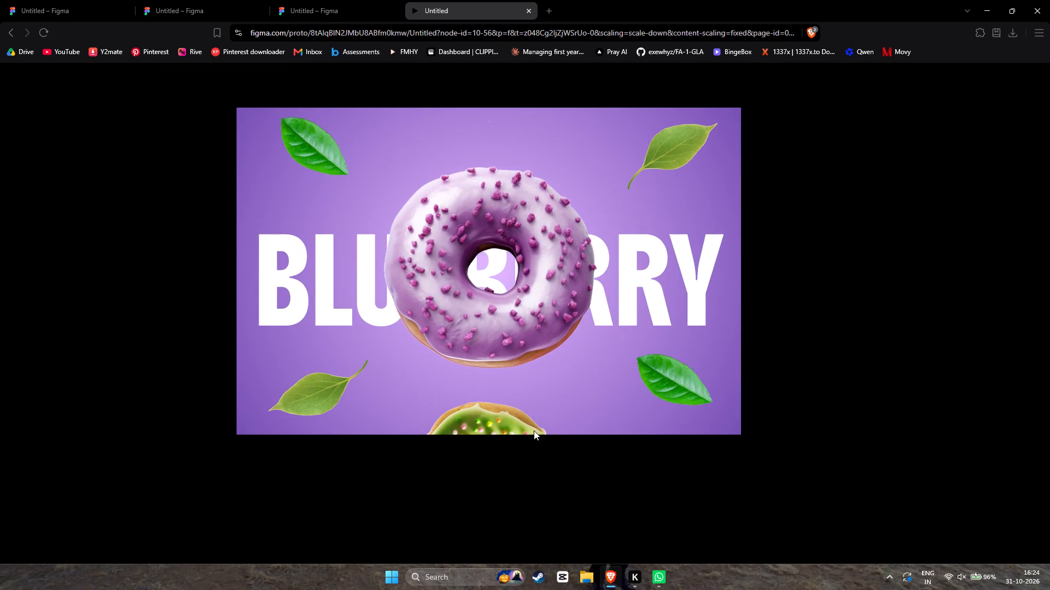
key(Right)
key(Right)
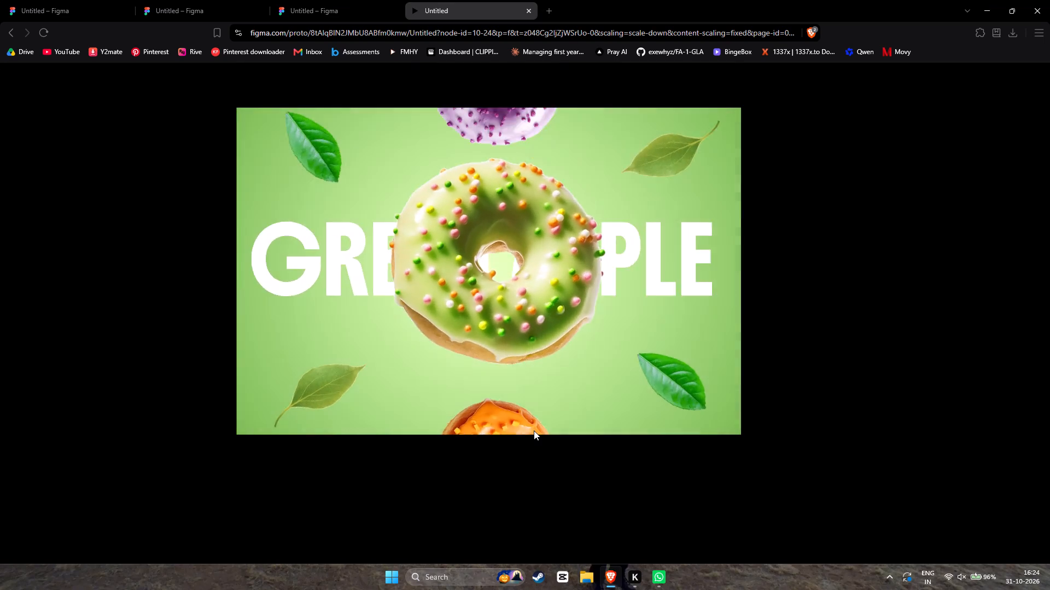
key(Right)
key(Right)
key(Left)
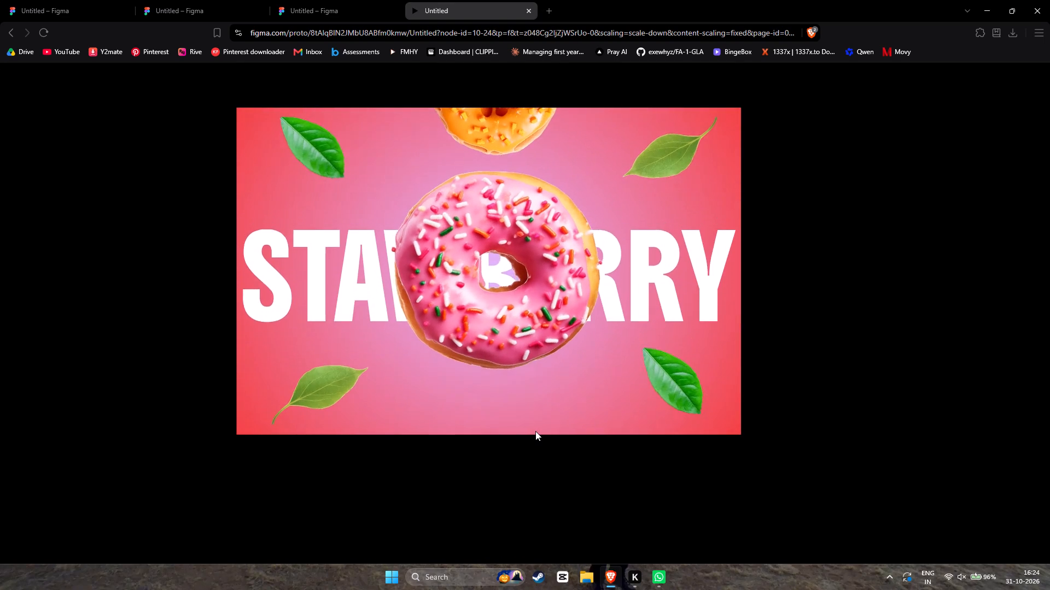
key(Left)
key(Left)
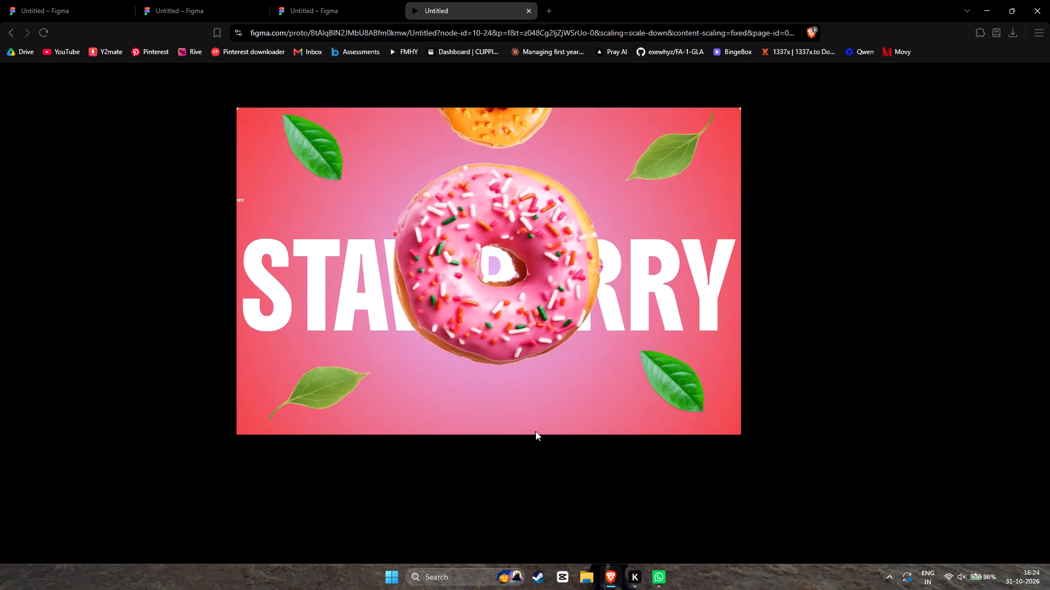
key(Left)
key(Left)
key(Left)
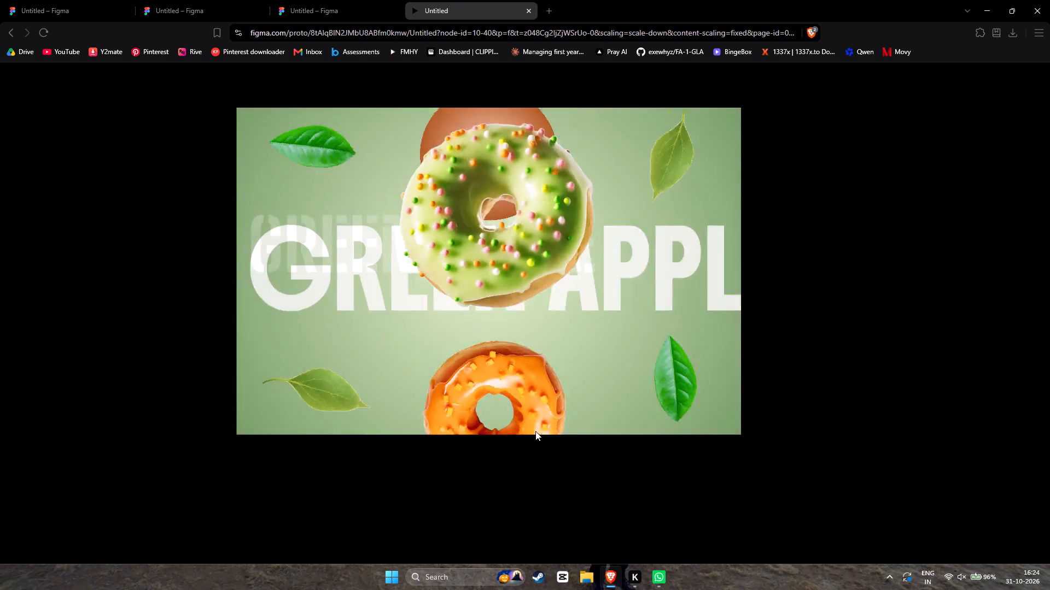
key(Left)
key(Left)
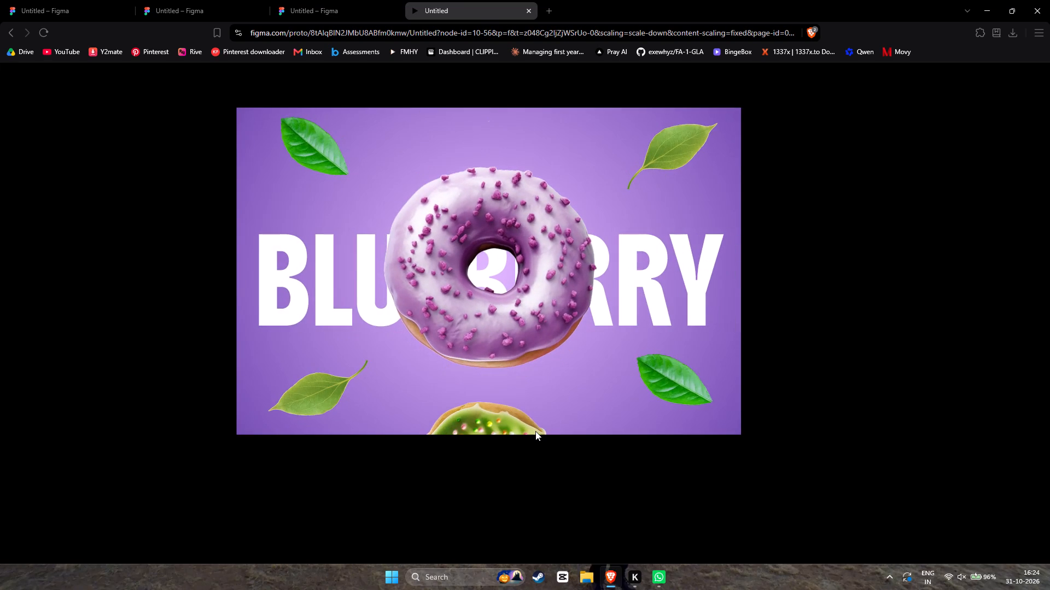
key(Right)
key(Right)
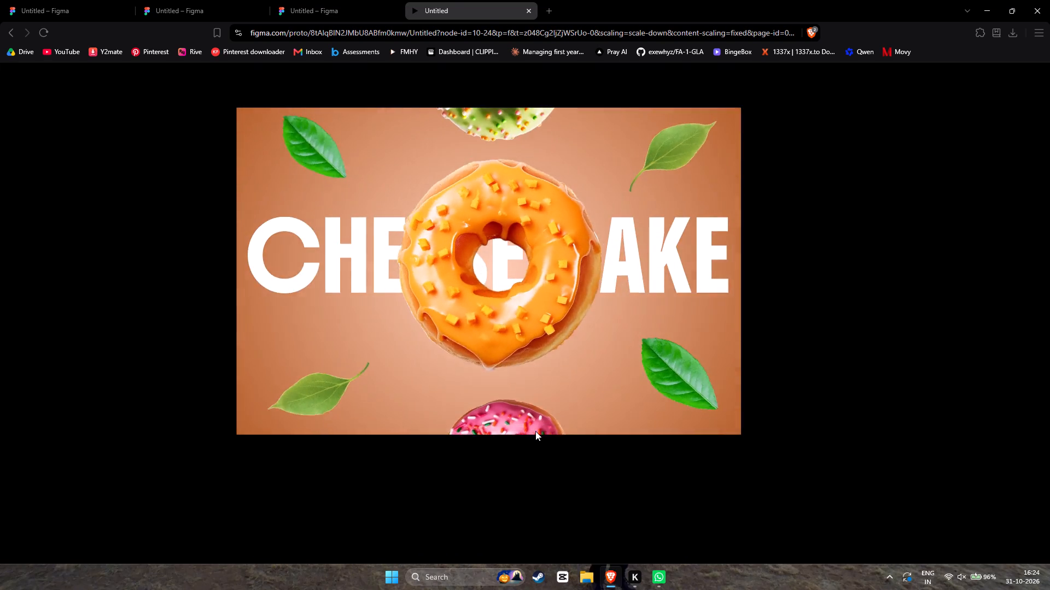
key(Right)
key(Left)
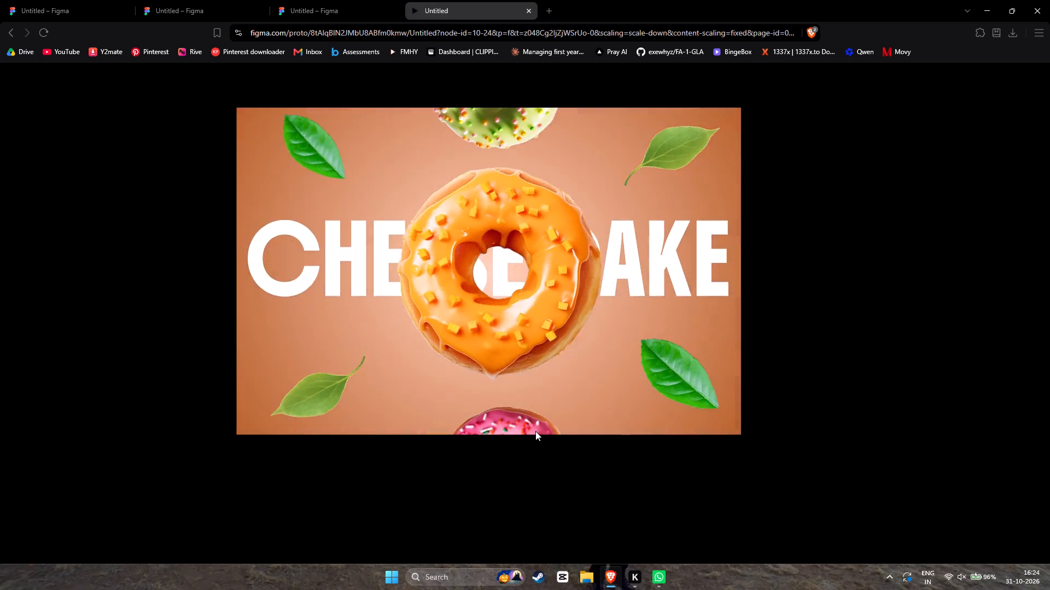
key(Left)
key(Left)
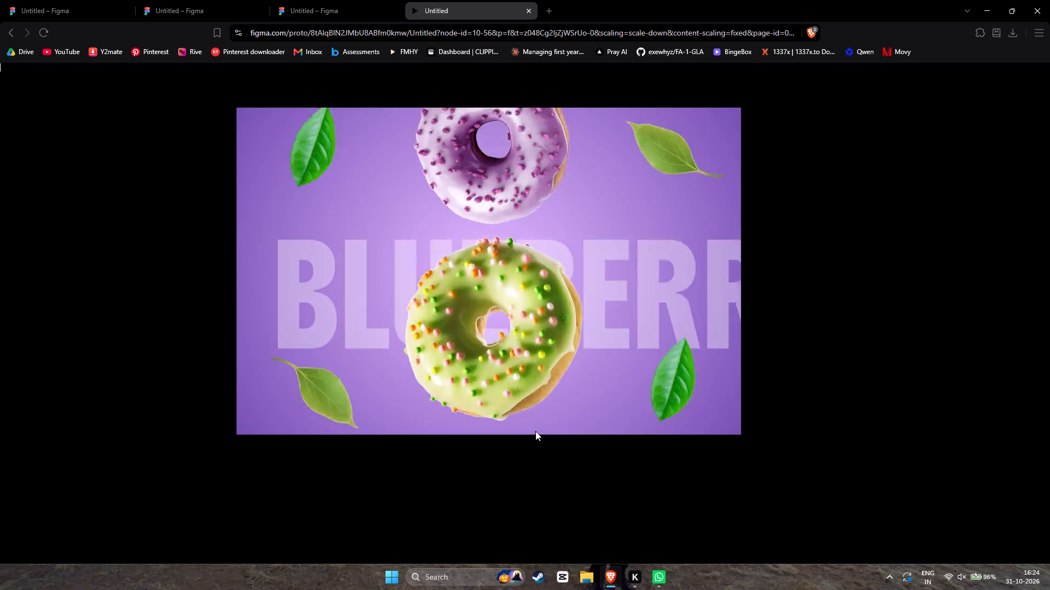
key(Left)
key(Right)
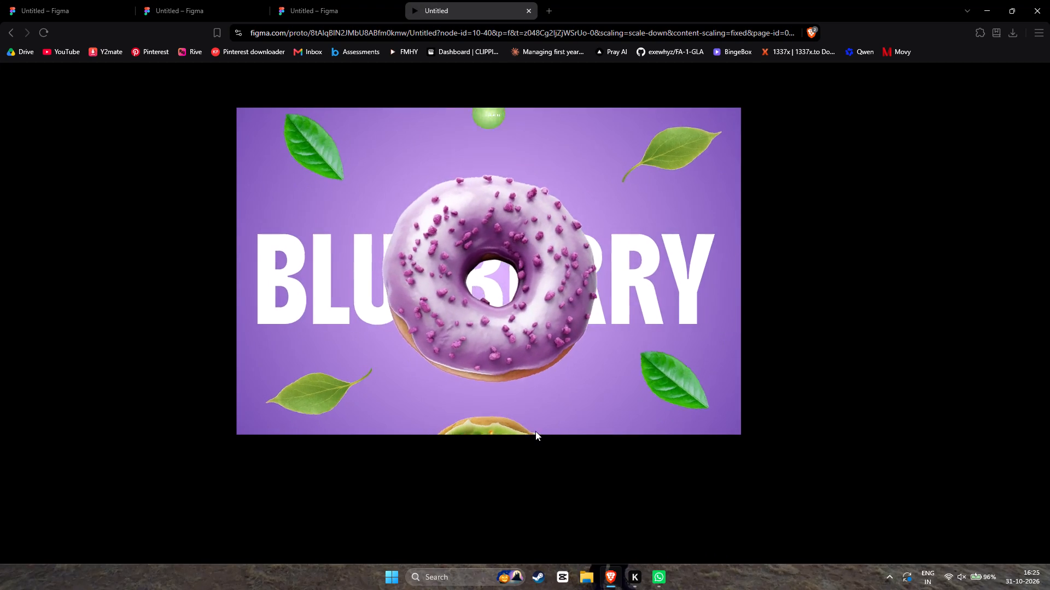
key(Right)
key(Right)
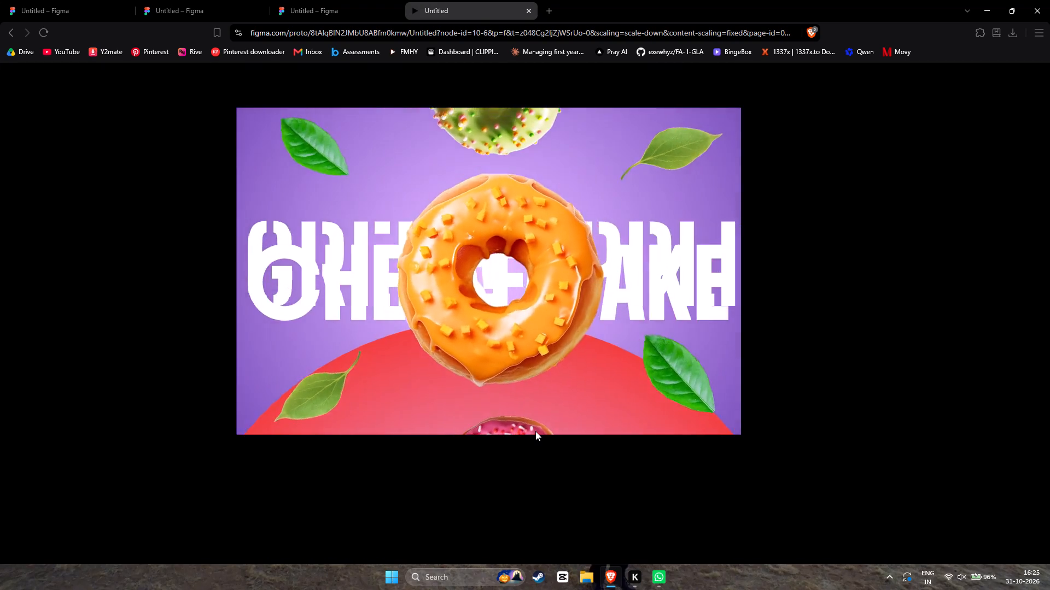
key(Right)
key(Left)
key(Left)
key(Left)
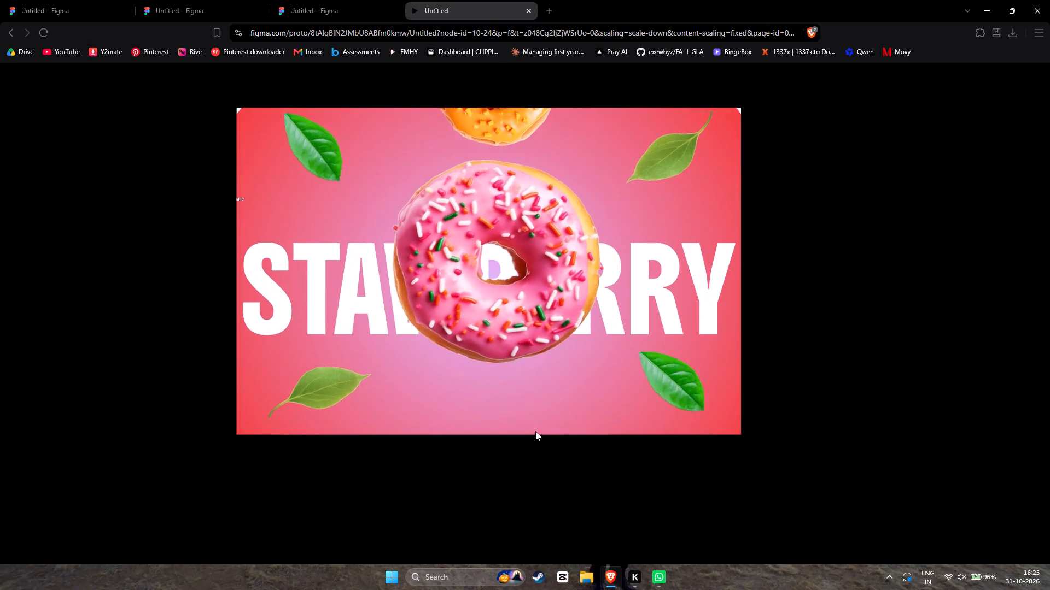
key(Left)
key(Left)
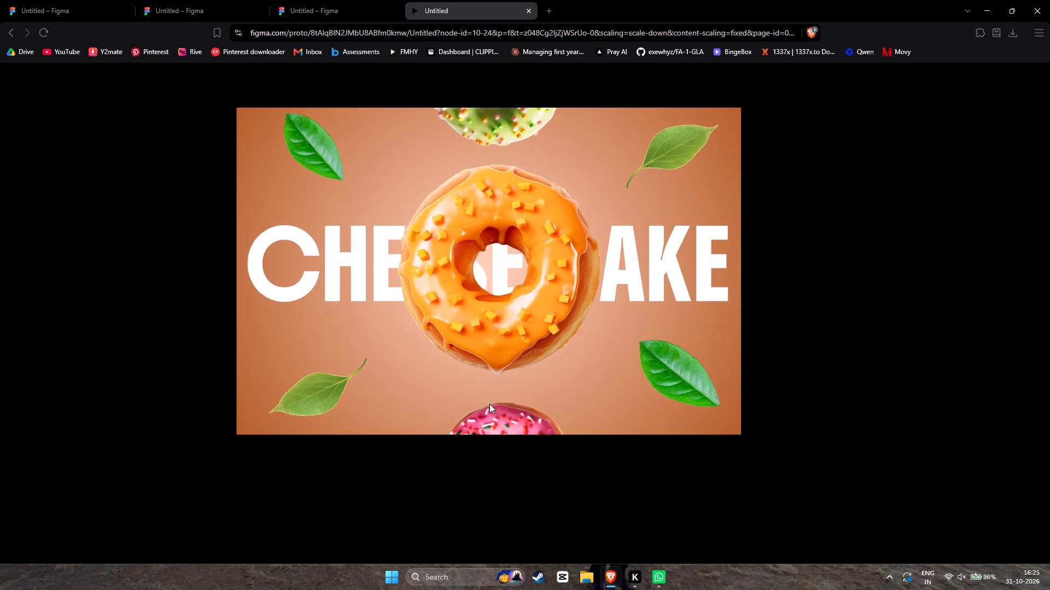
Return to the design file and look over the connected flavour frames 1 to 4.
click(343, 8)
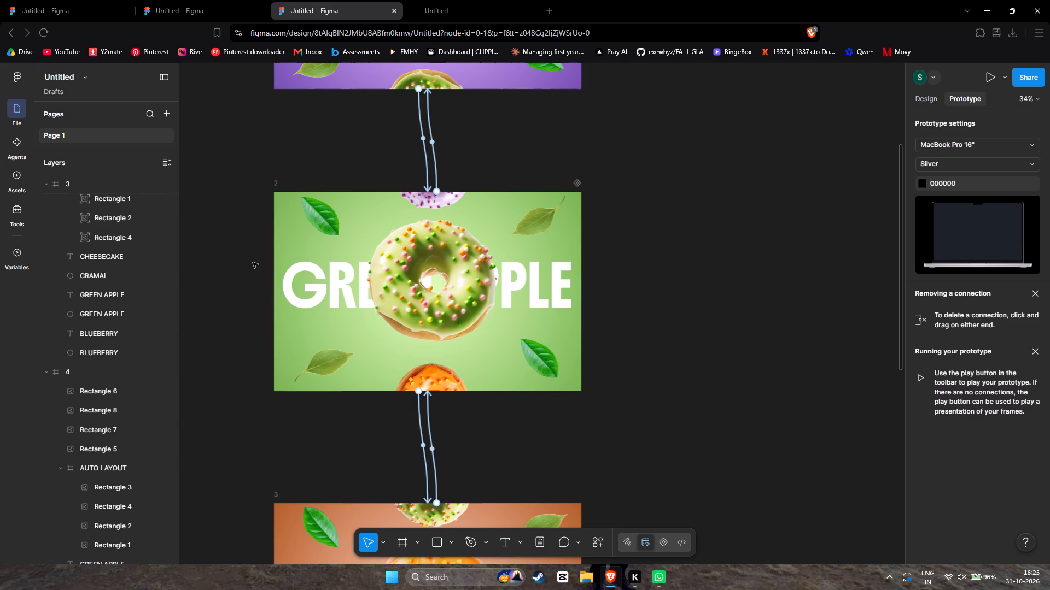
scroll(205, 288, right, 2)
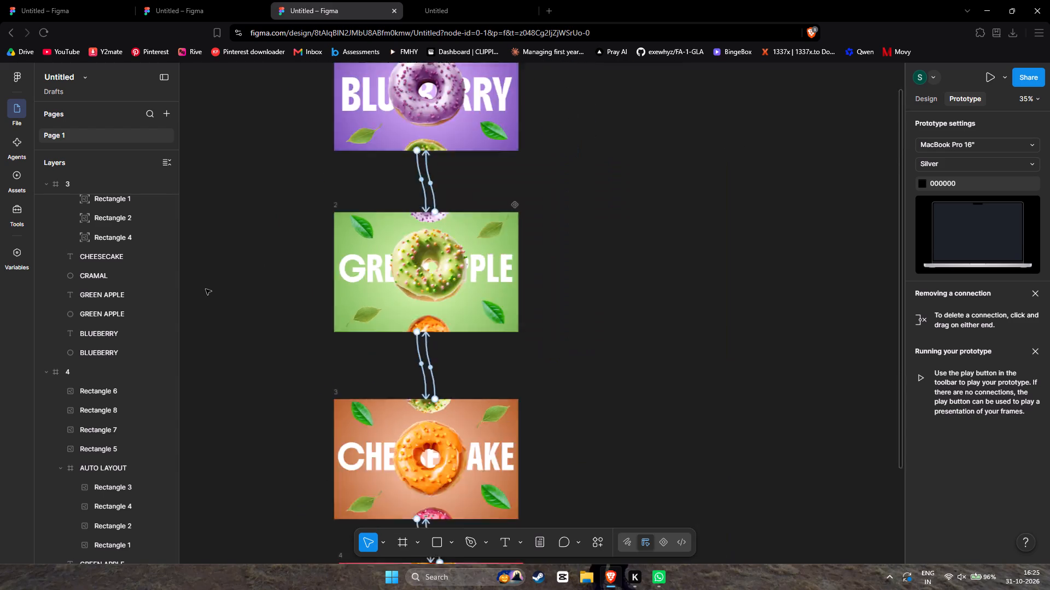
scroll(205, 288, right, 1)
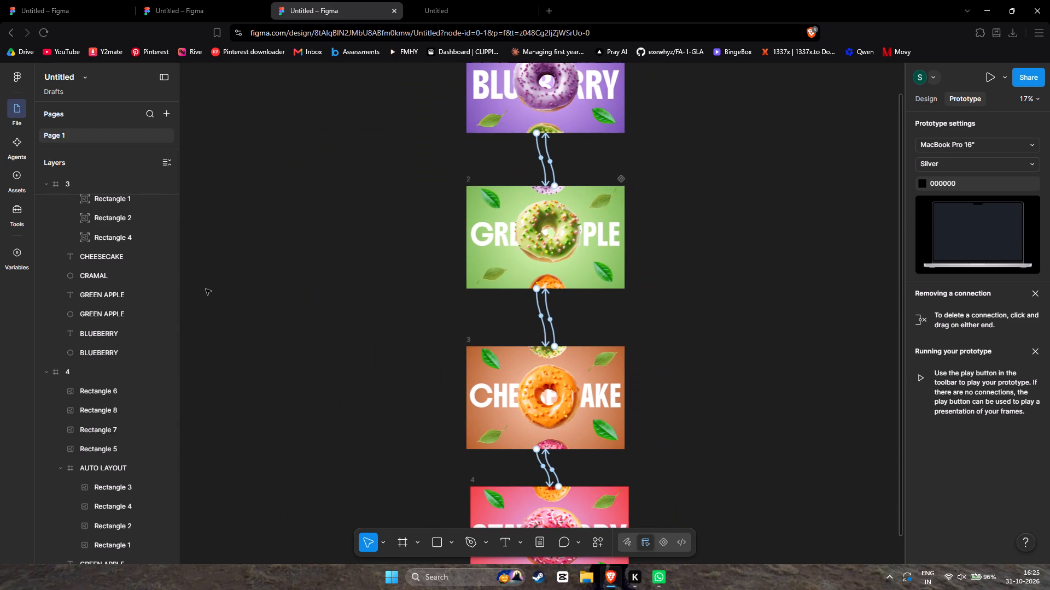
scroll(205, 288, right, 1)
scroll(205, 288, left, 1)
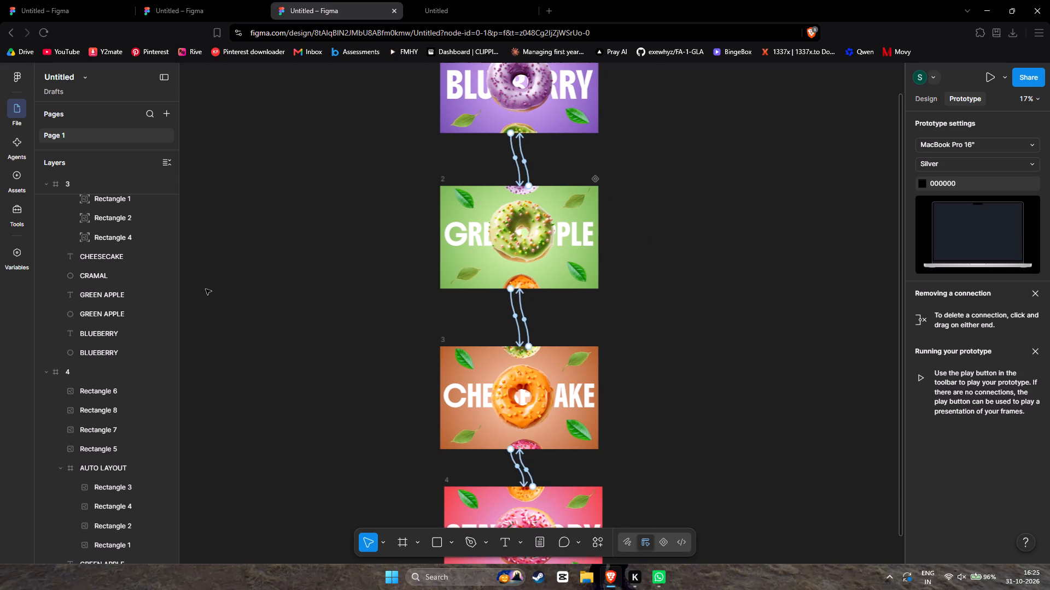
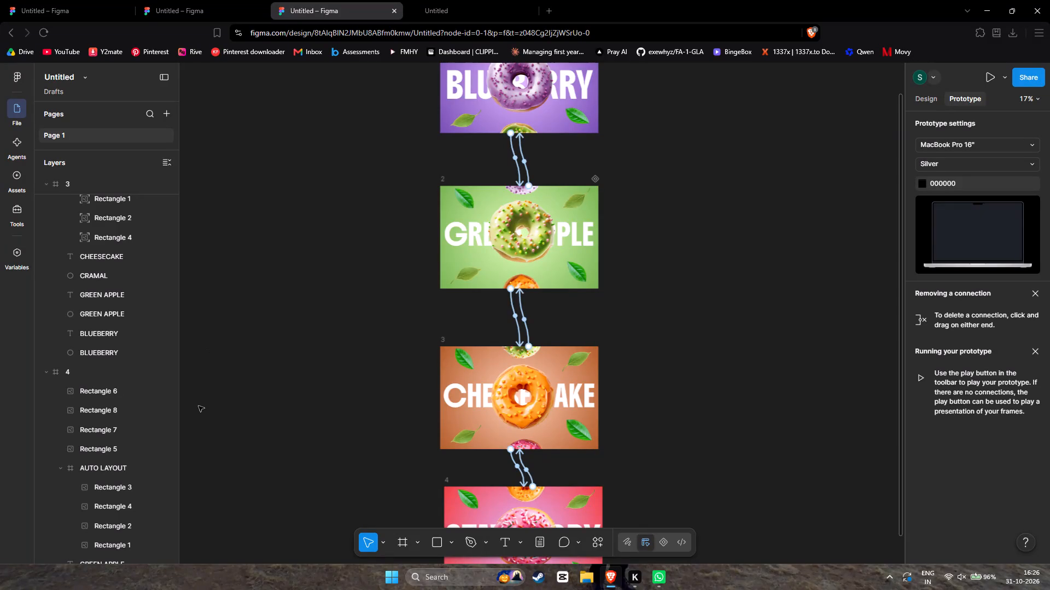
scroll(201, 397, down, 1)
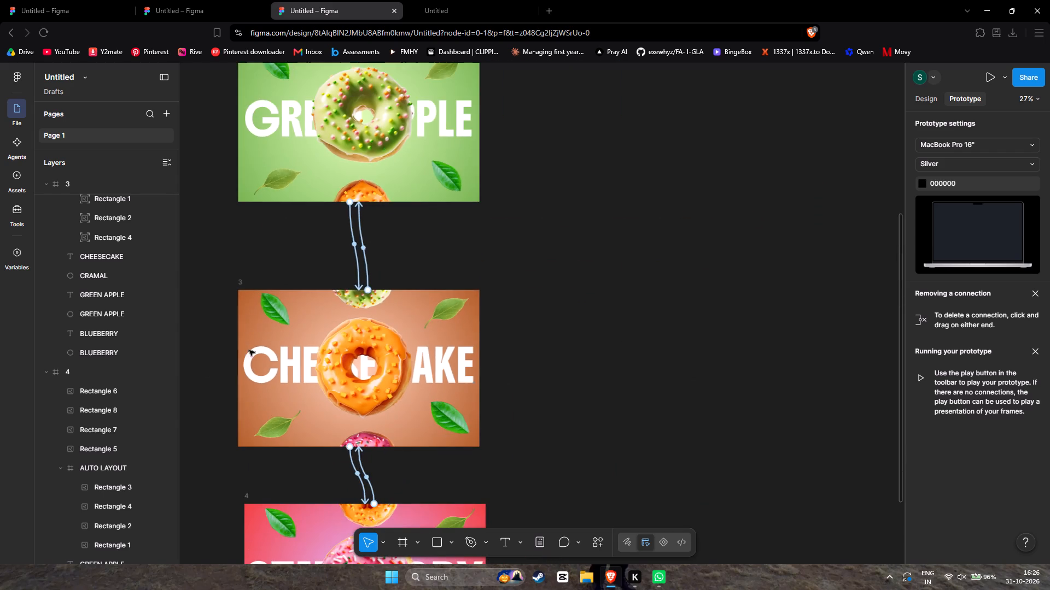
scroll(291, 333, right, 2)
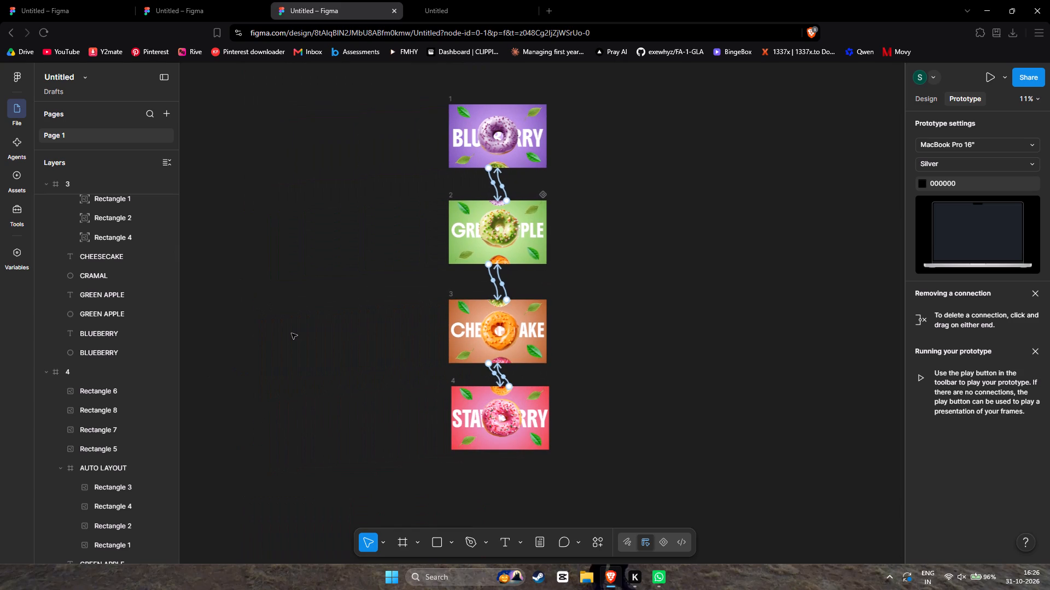
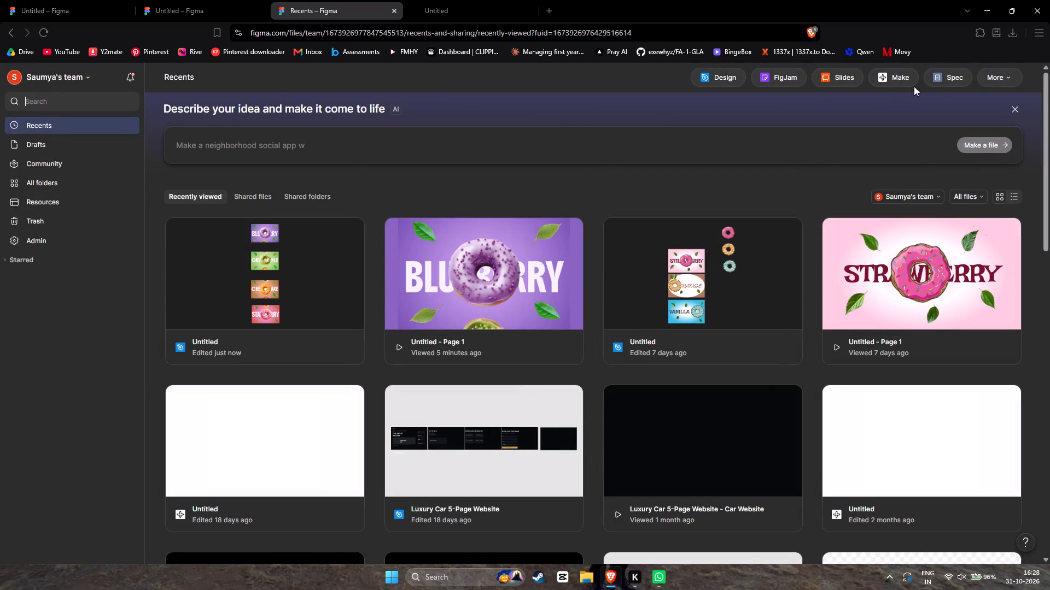
Create a new blank design file from the recent files overview.
click(717, 74)
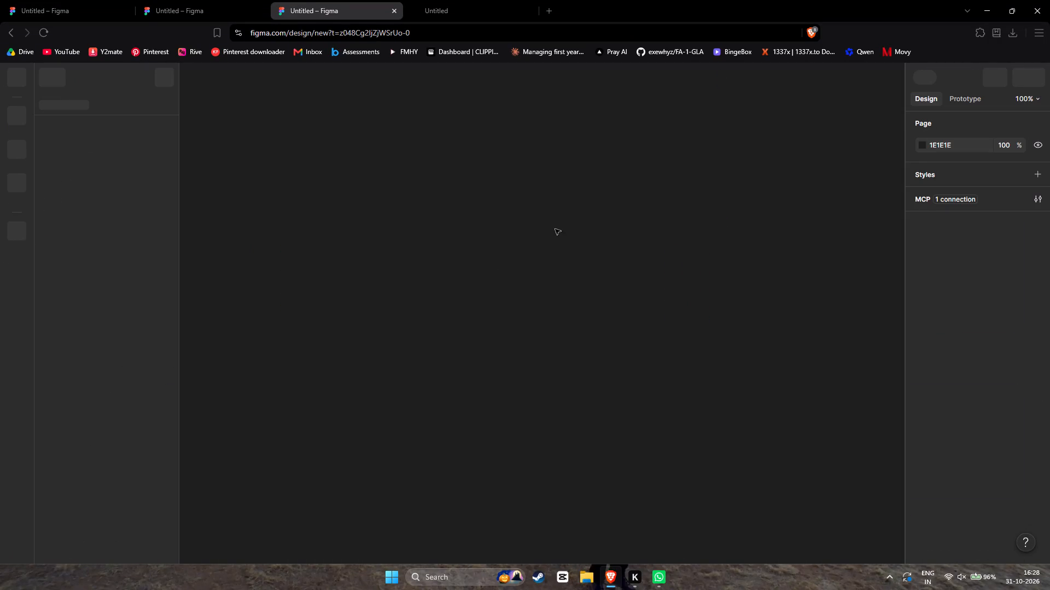
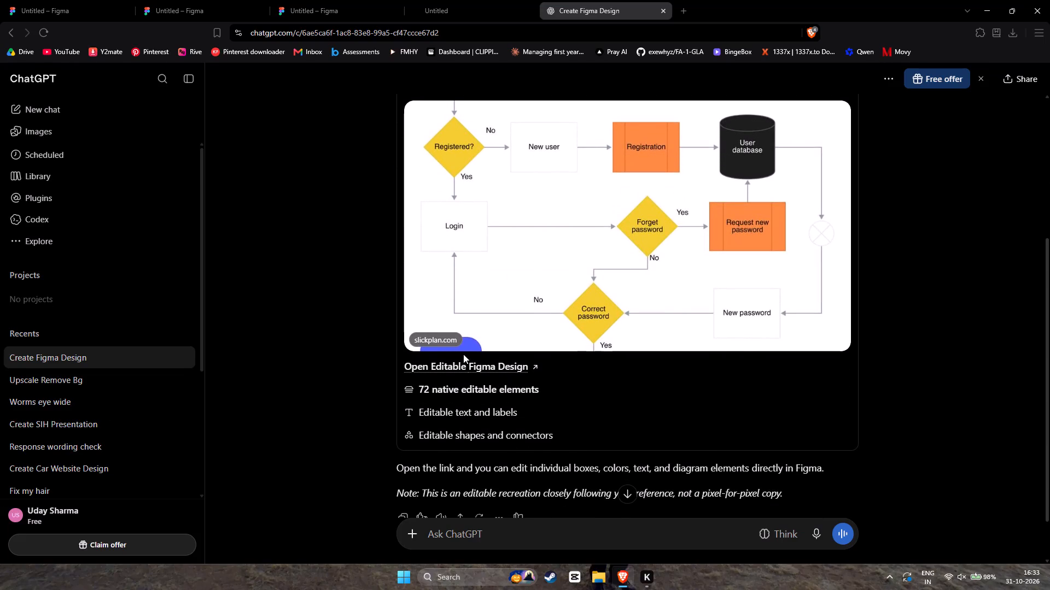
click(465, 363)
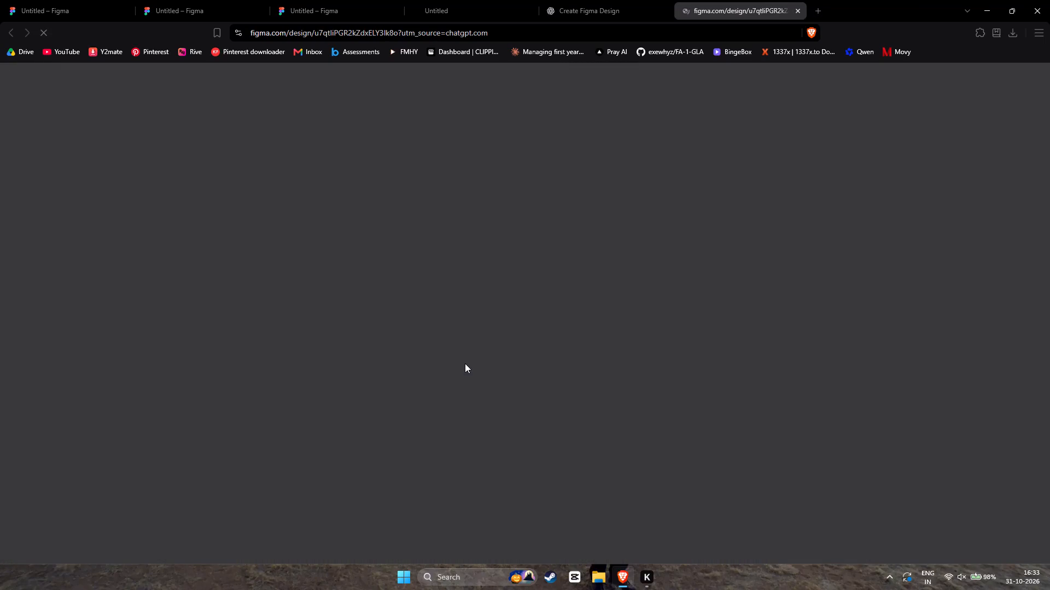